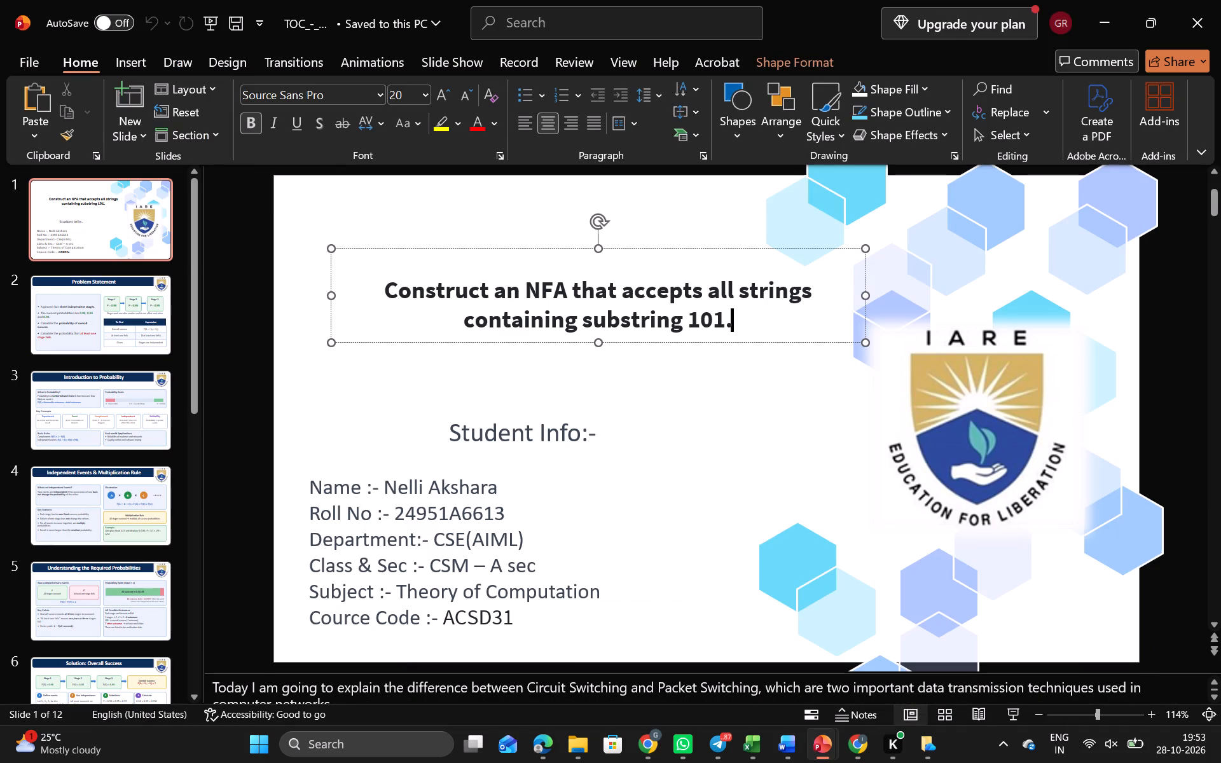
drag(750, 317, 404, 258)
scroll(420, 263, left, 1)
key(ctrl+v)
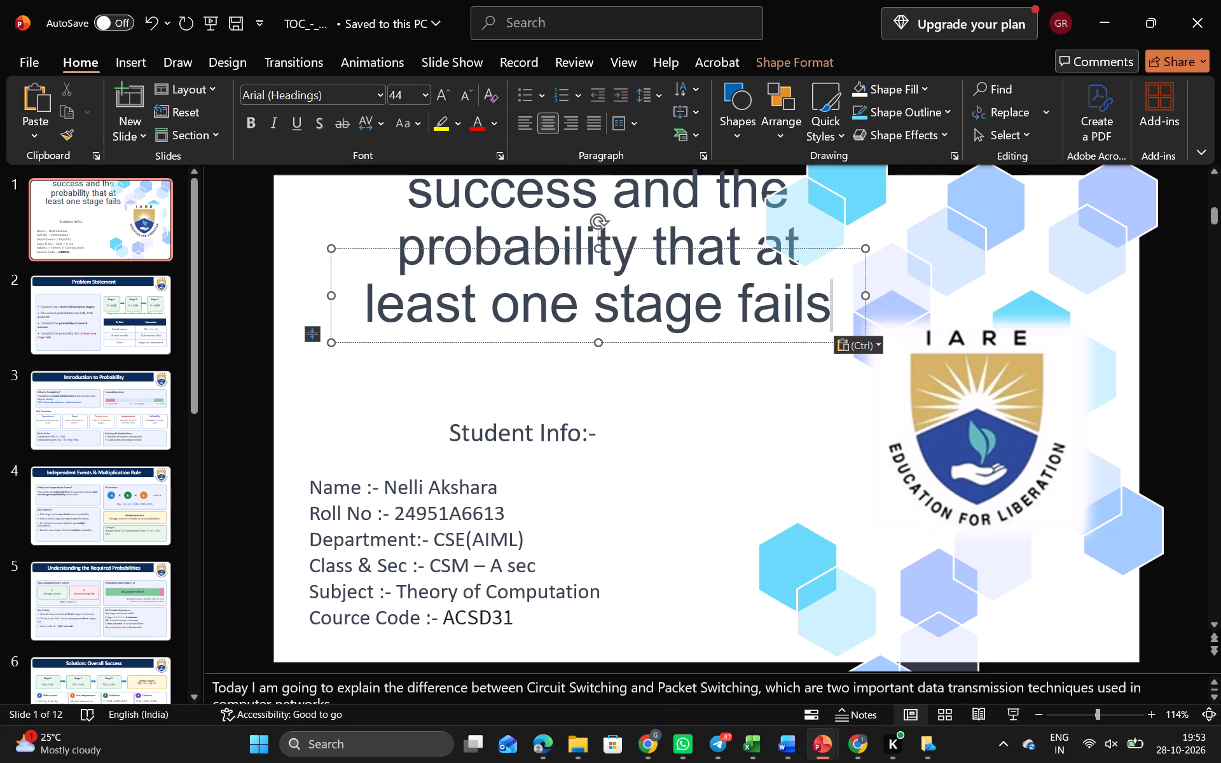
Set the whole pasted title text on slide 1 to font size 20.
drag(831, 303, 383, 138)
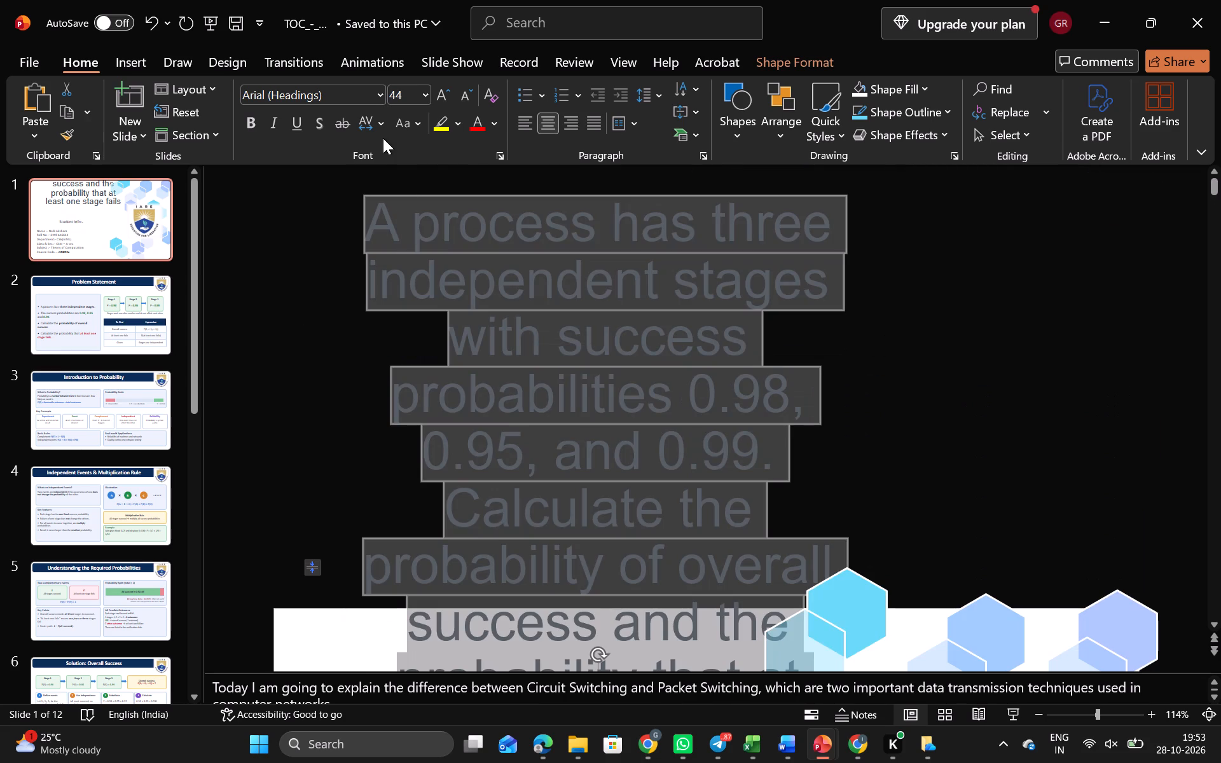
click(413, 94)
text(20)
key(Return)
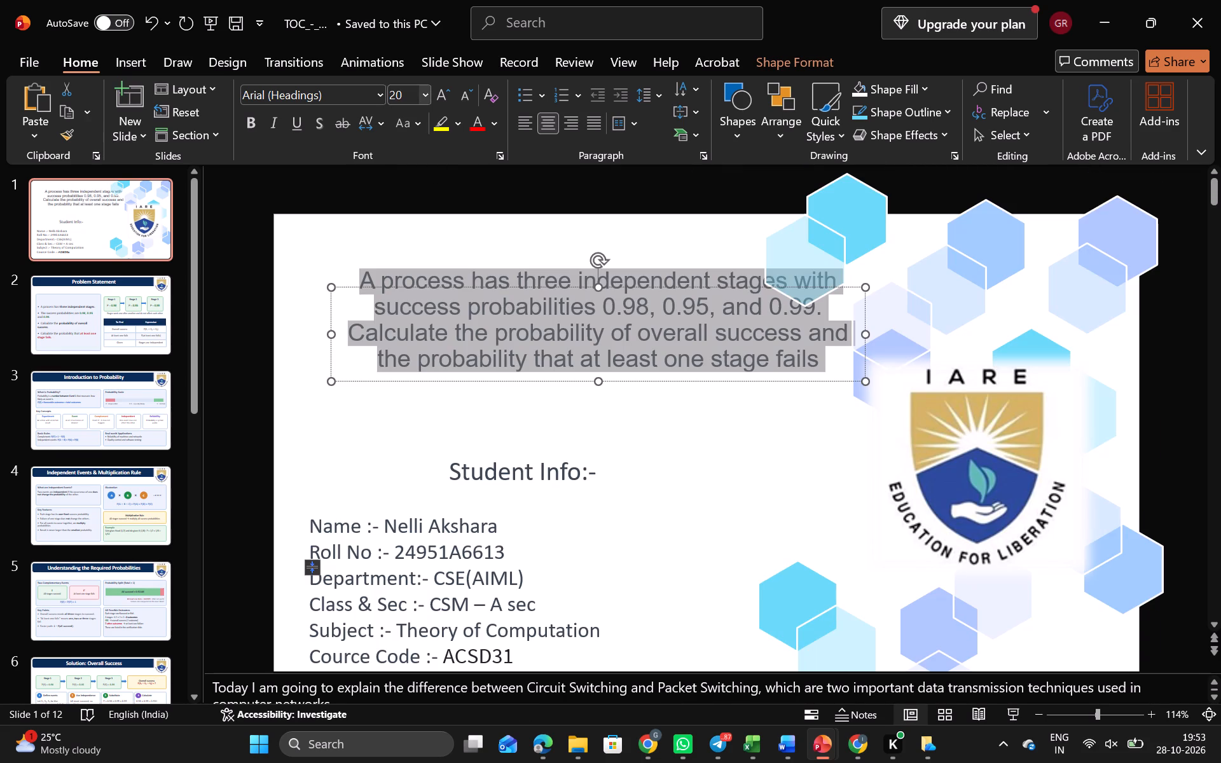
click(678, 526)
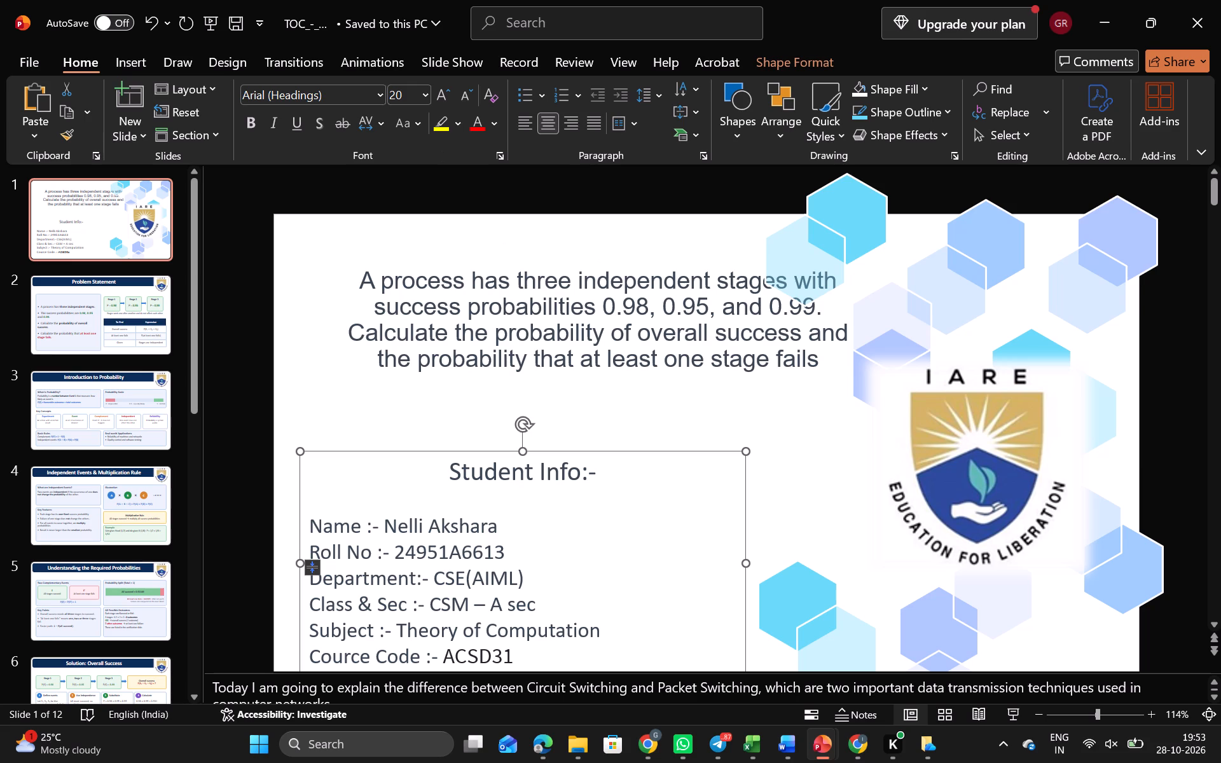
Justify the title text on slide 1.
click(832, 362)
drag(832, 362, 366, 277)
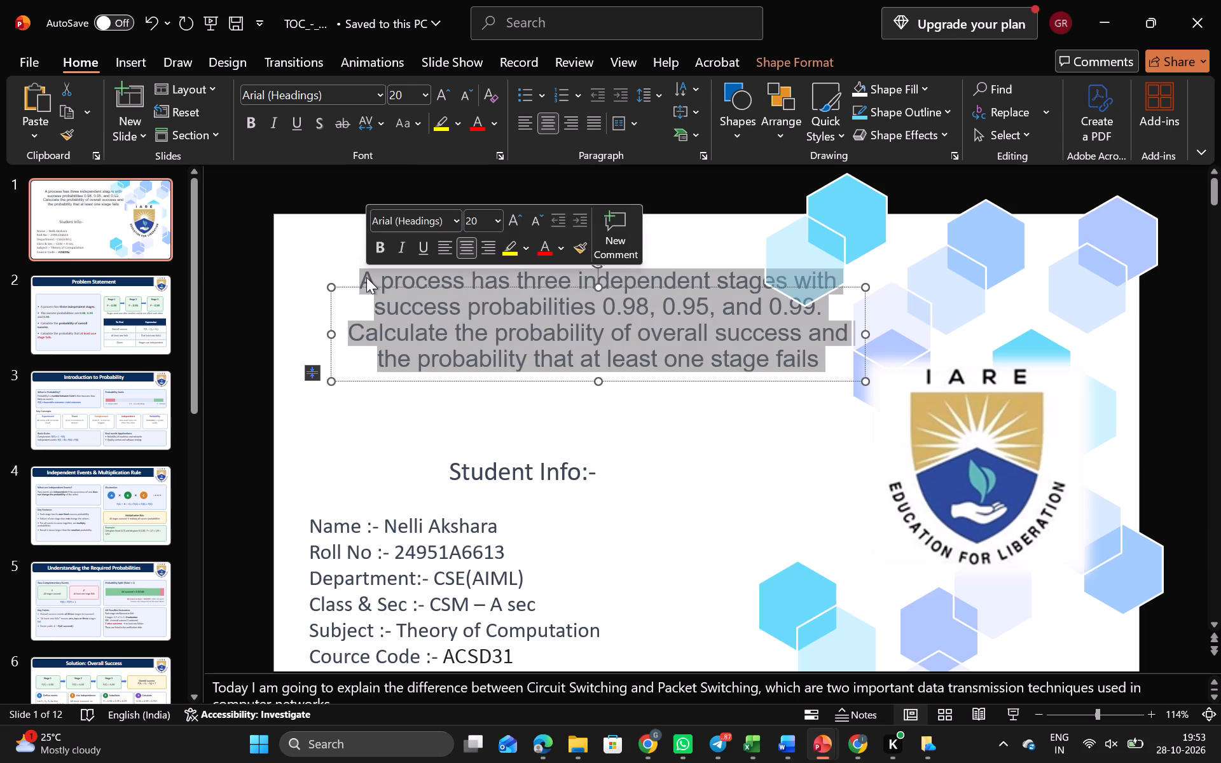
click(593, 120)
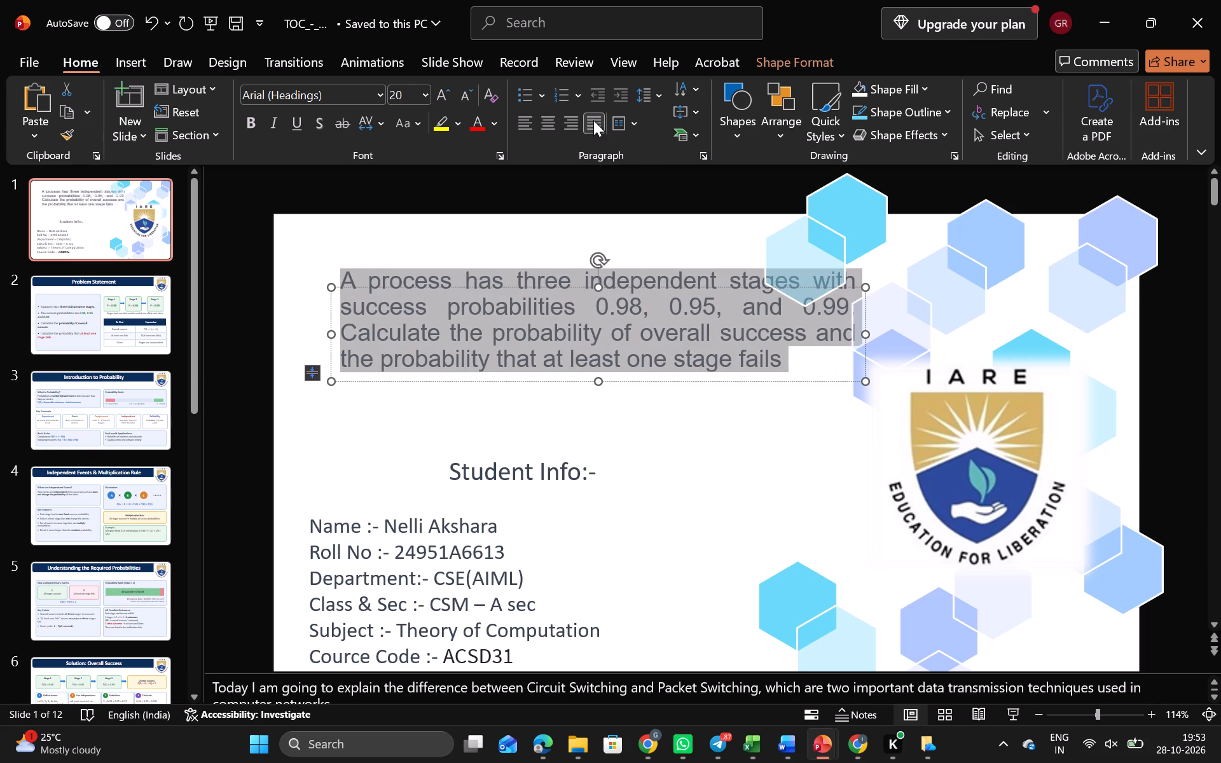
Delete "Theory of Computation" from the Subject line in the Student Info box, keeping the Cource Code entry on its own line.
click(640, 535)
scroll(640, 535, down, 1)
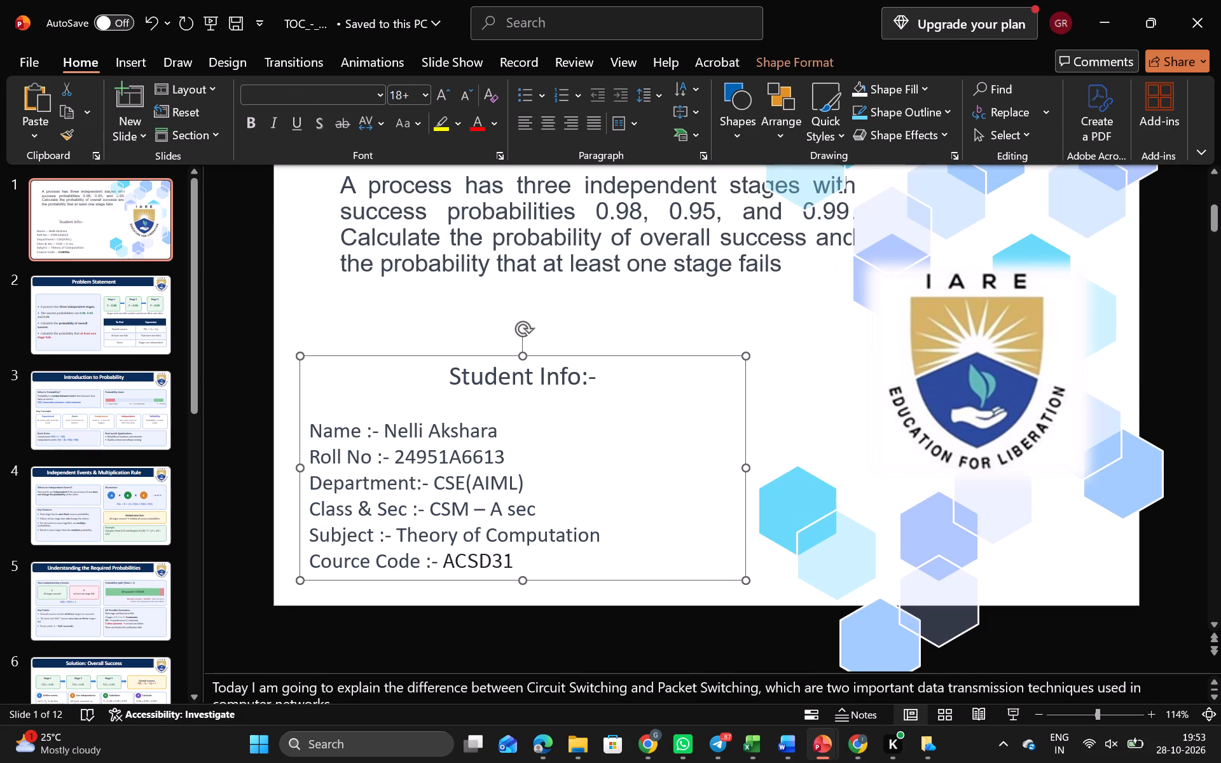
double_click(601, 535)
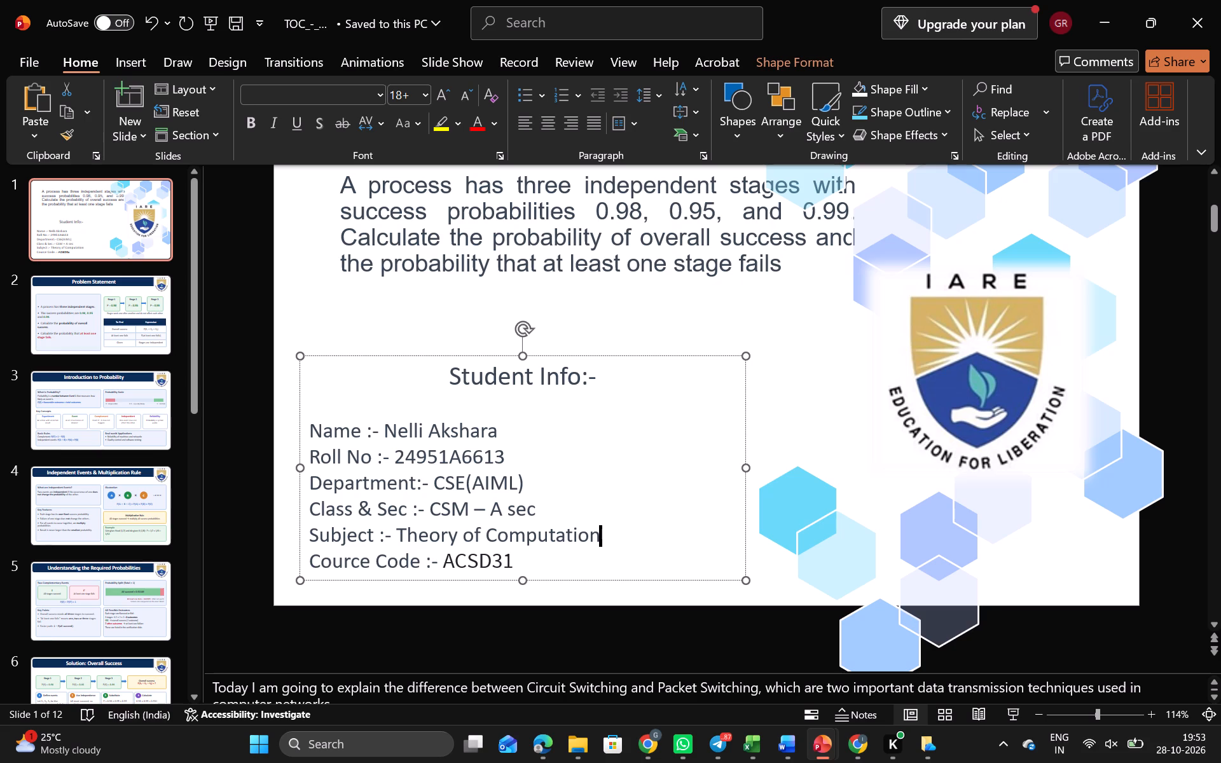
drag(599, 535, 435, 528)
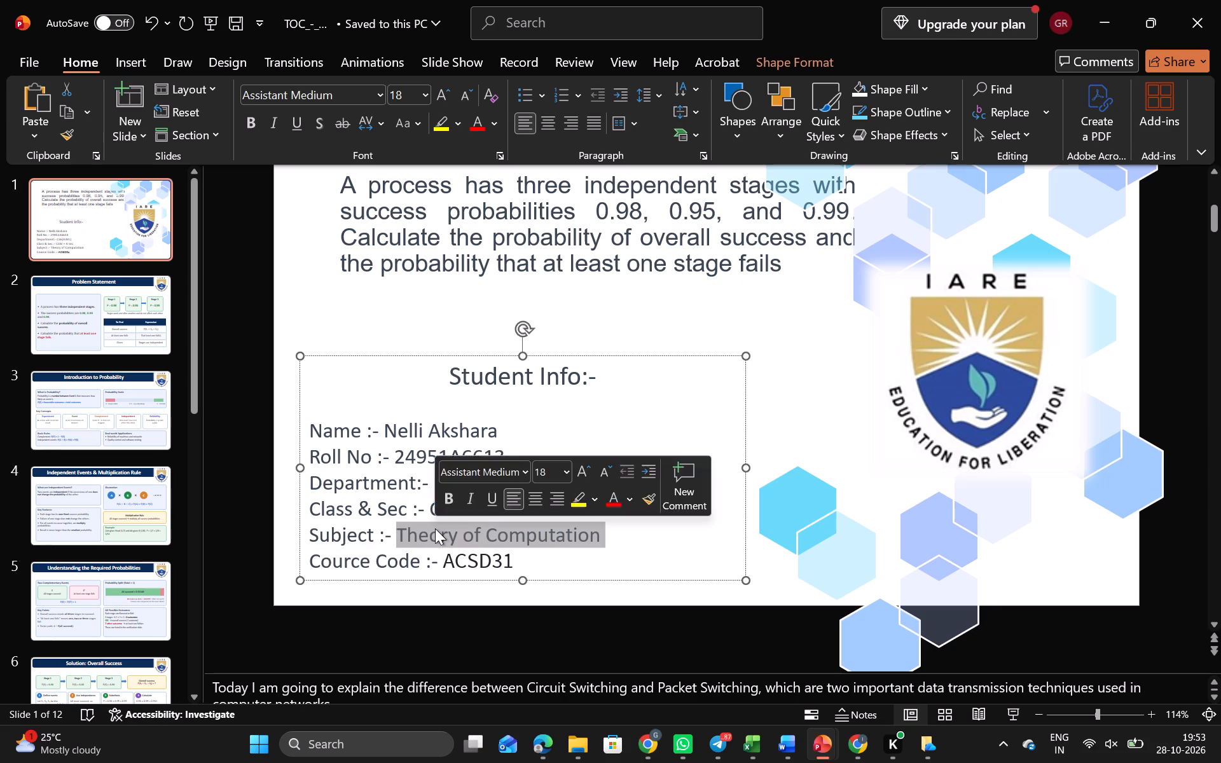
click(435, 528)
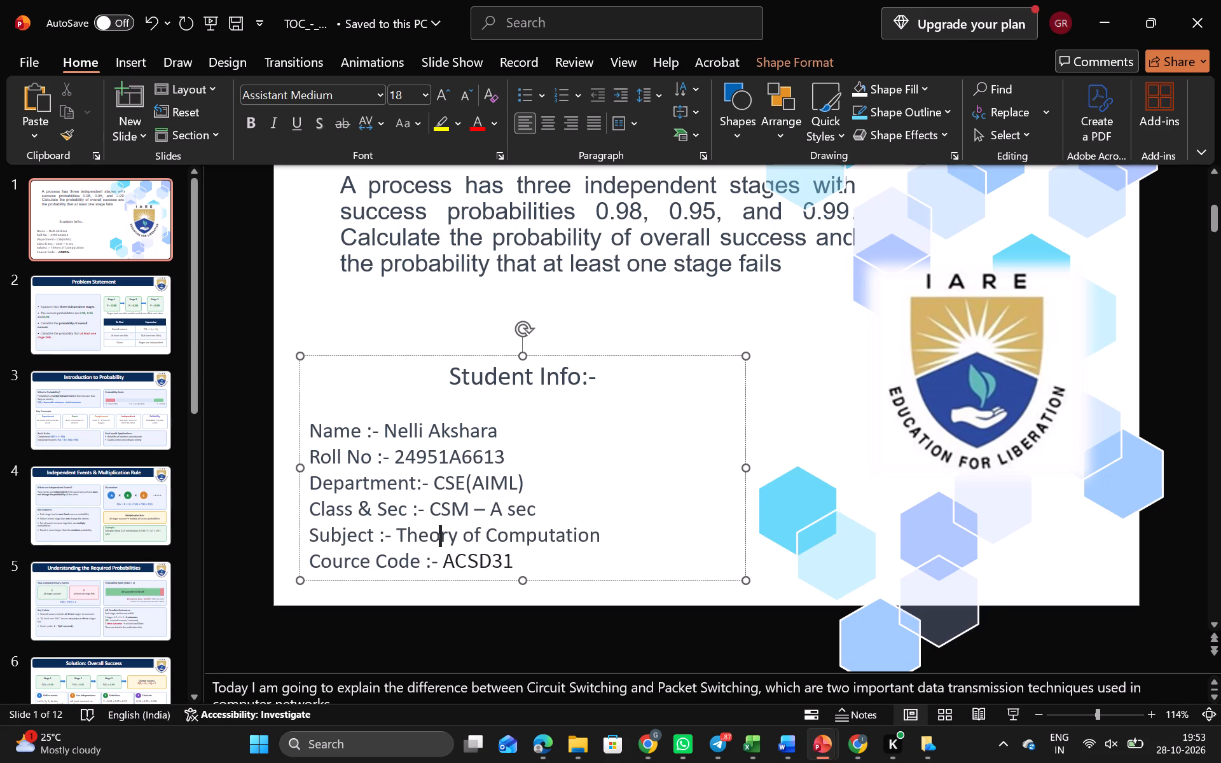
click(602, 532)
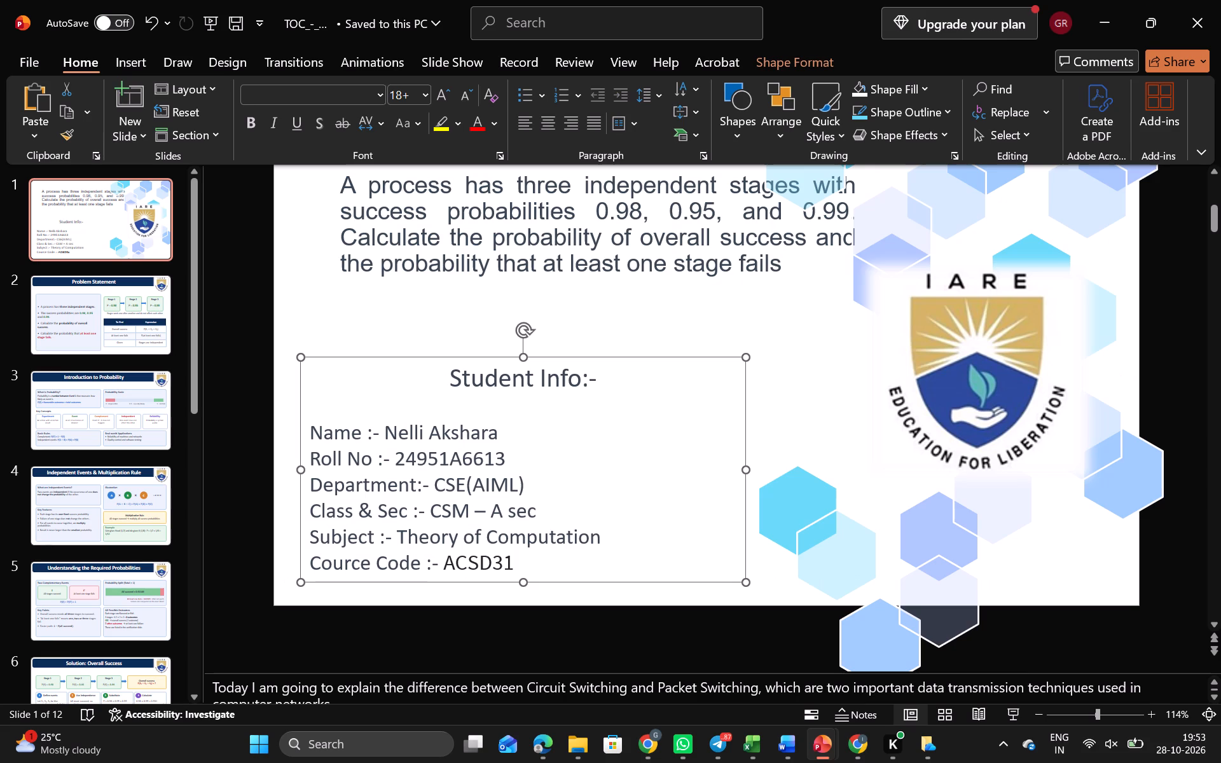
click(599, 532)
drag(599, 532, 460, 540)
key(BackSpace)
key(BackSpace)
key(BackSpace)
key(BackSpace)
key(BackSpace)
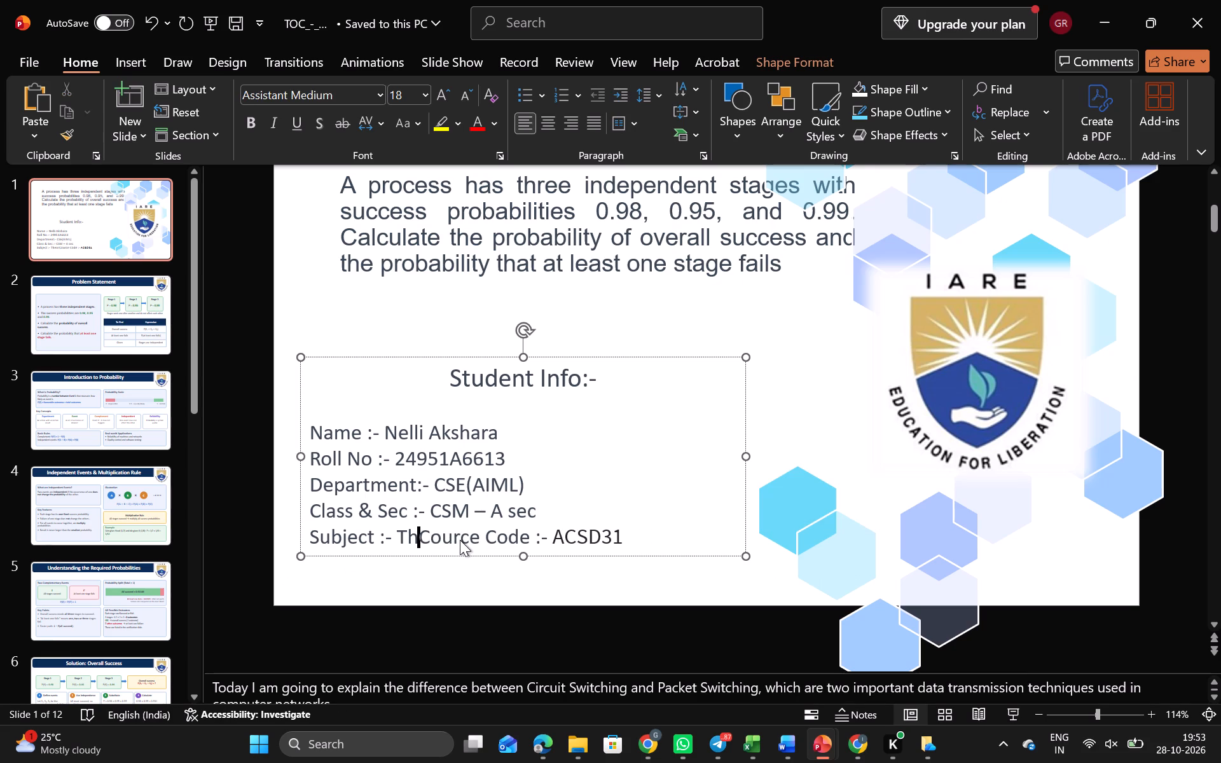
key(BackSpace)
key(BackSpace)
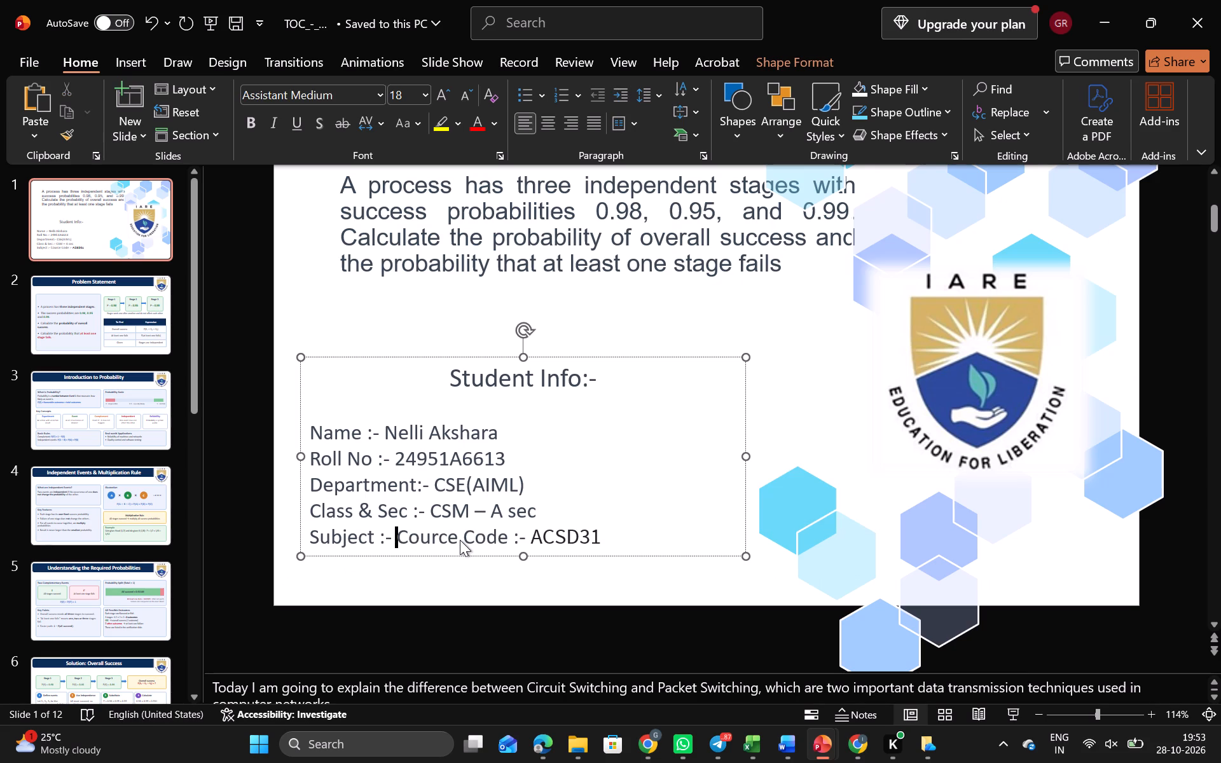
key(Return)
click(447, 537)
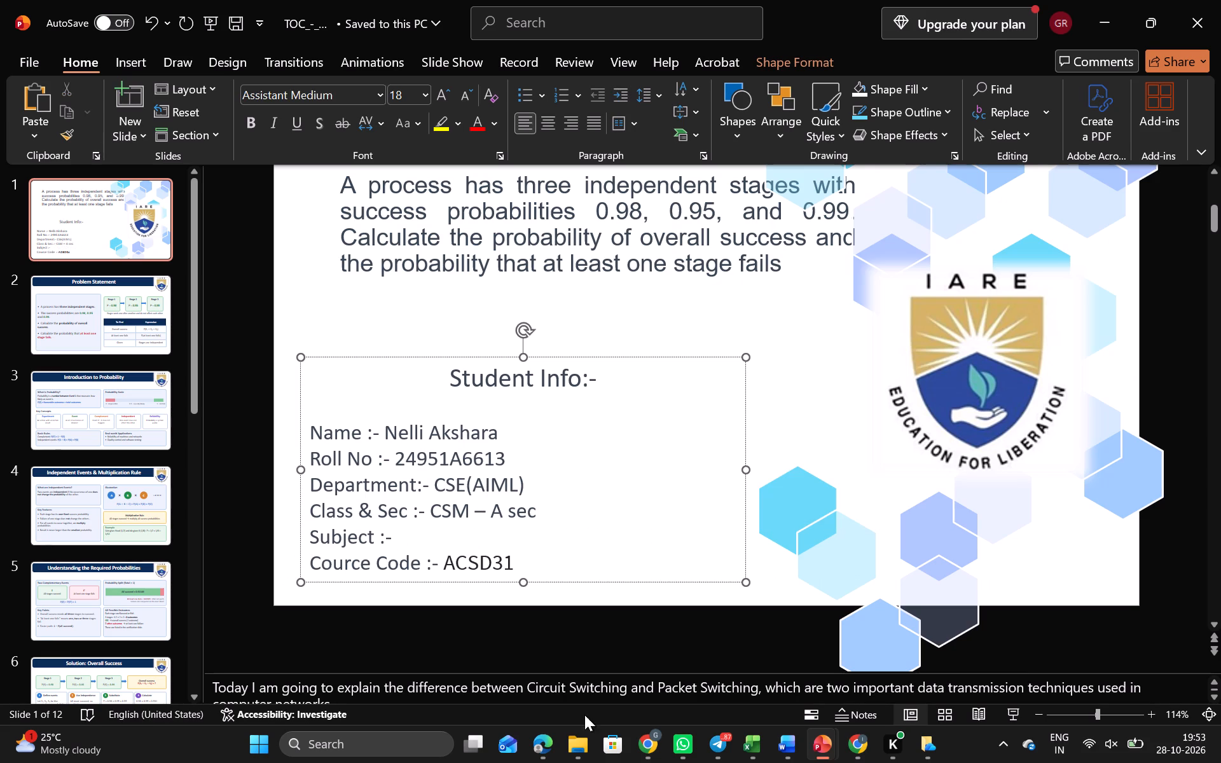
Switch to the Microsoft OneDrive window to check the video's upload status.
click(937, 739)
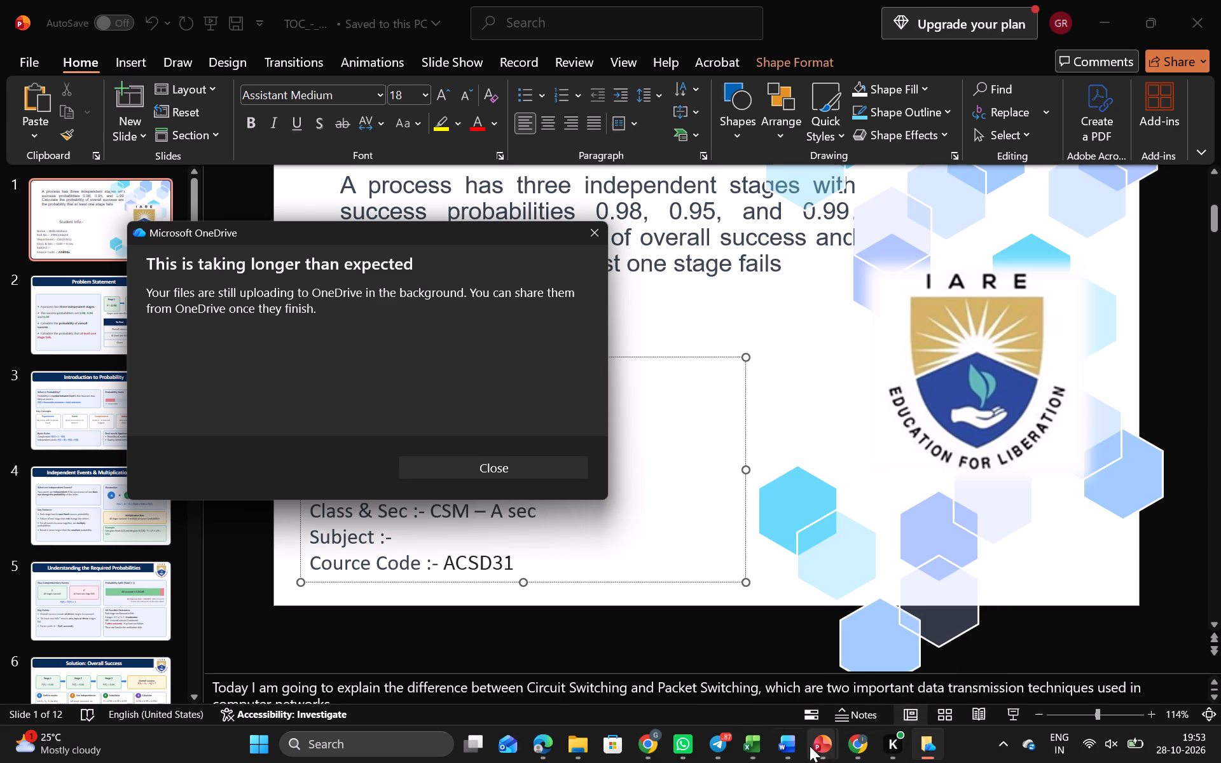
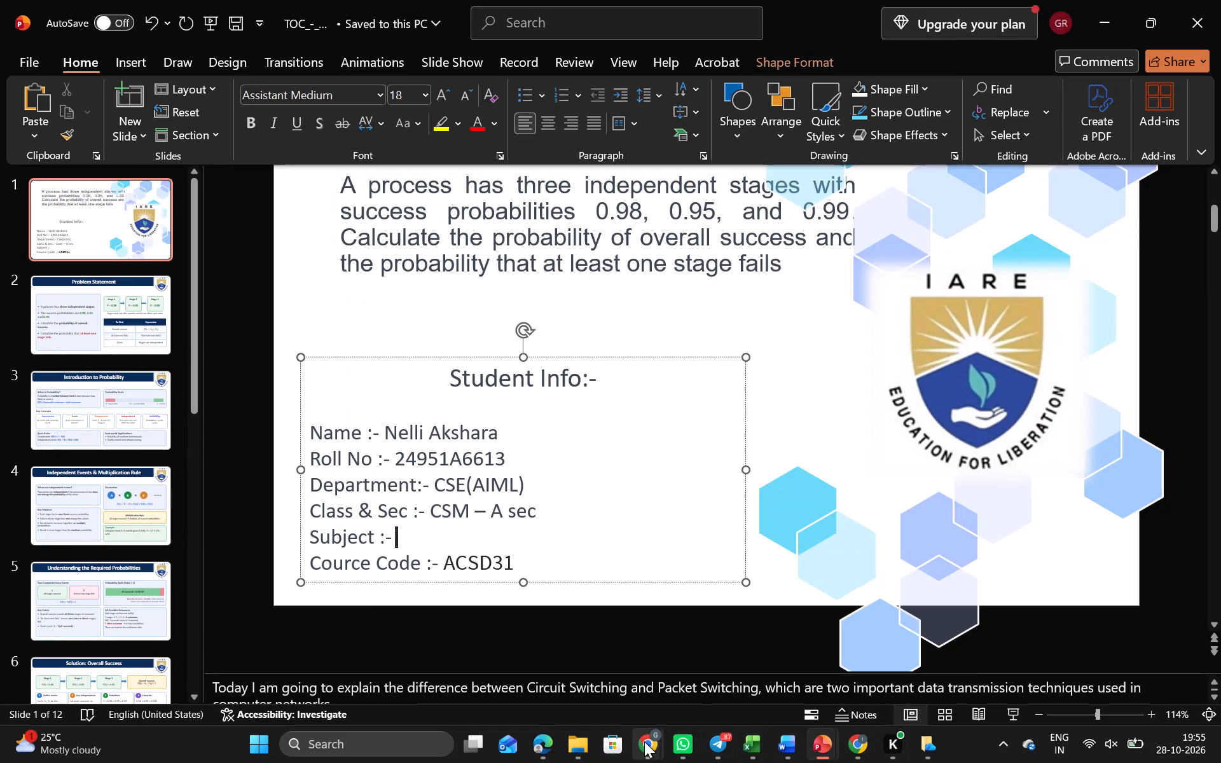
Switch to Chrome and open the AAT-II upload page in the IARE student portal.
click(644, 741)
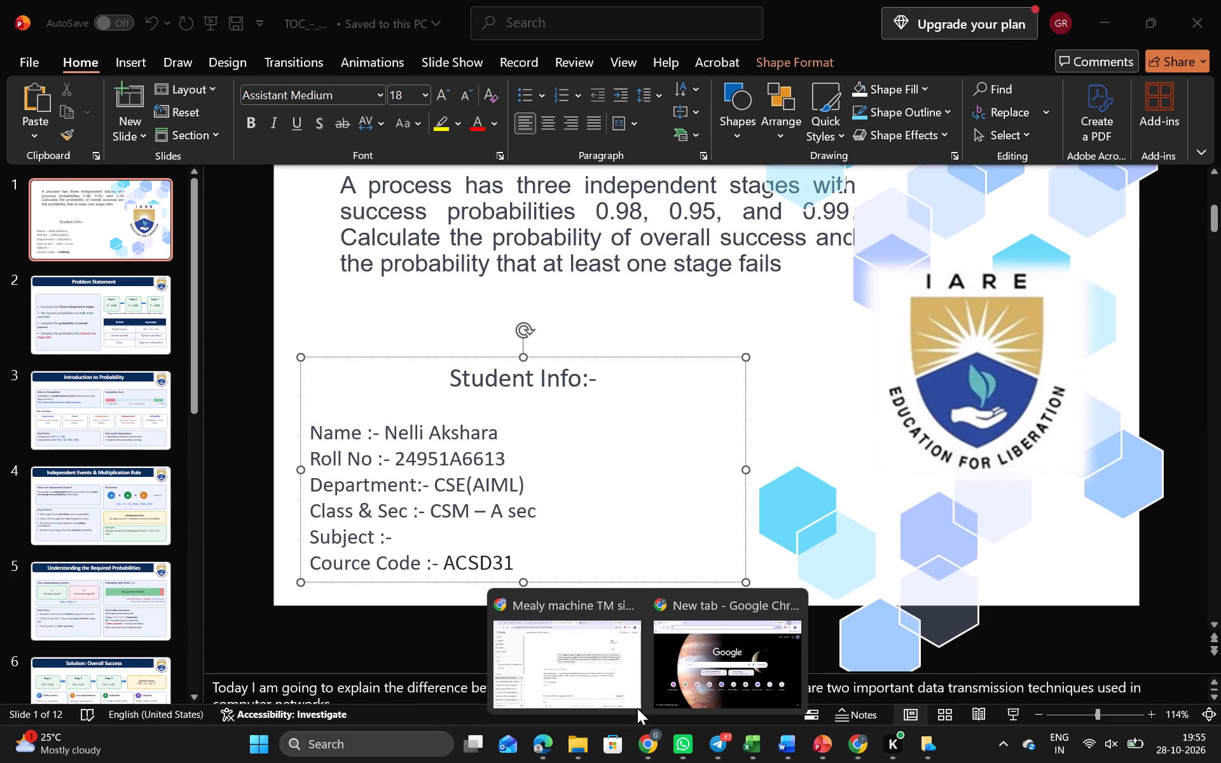
click(618, 672)
click(198, 1)
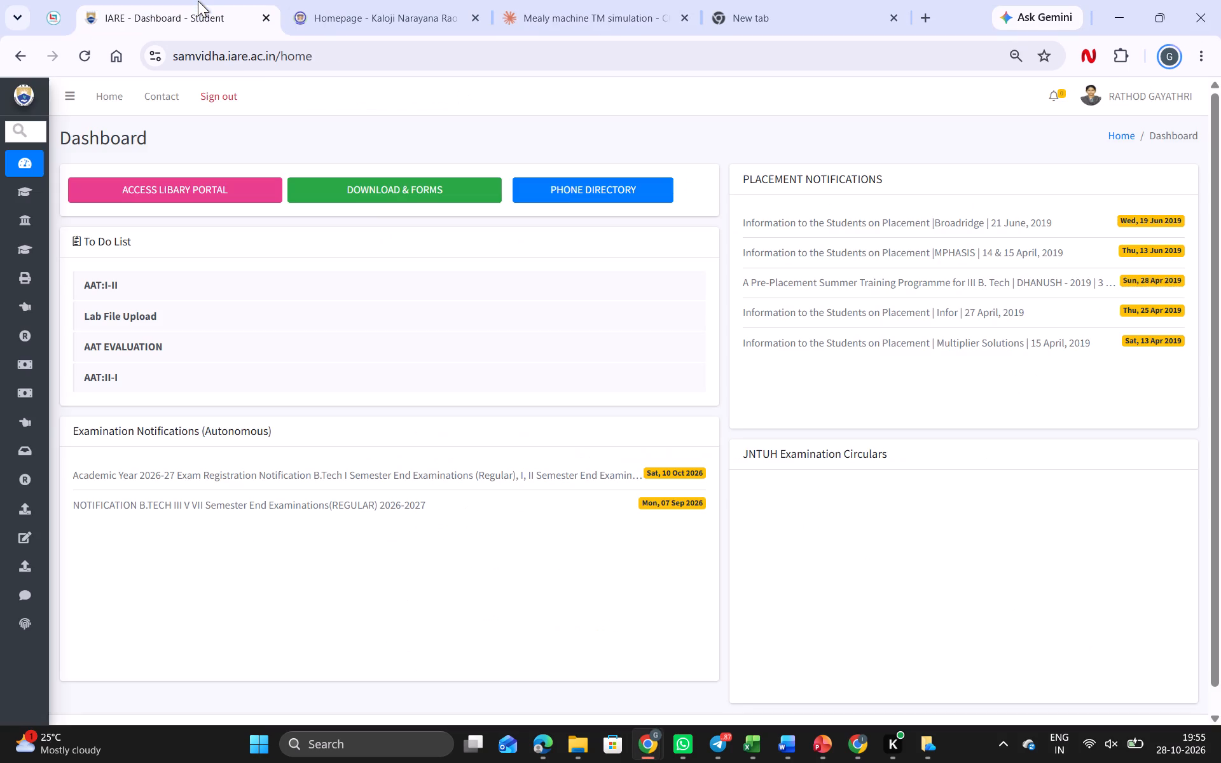
click(78, 569)
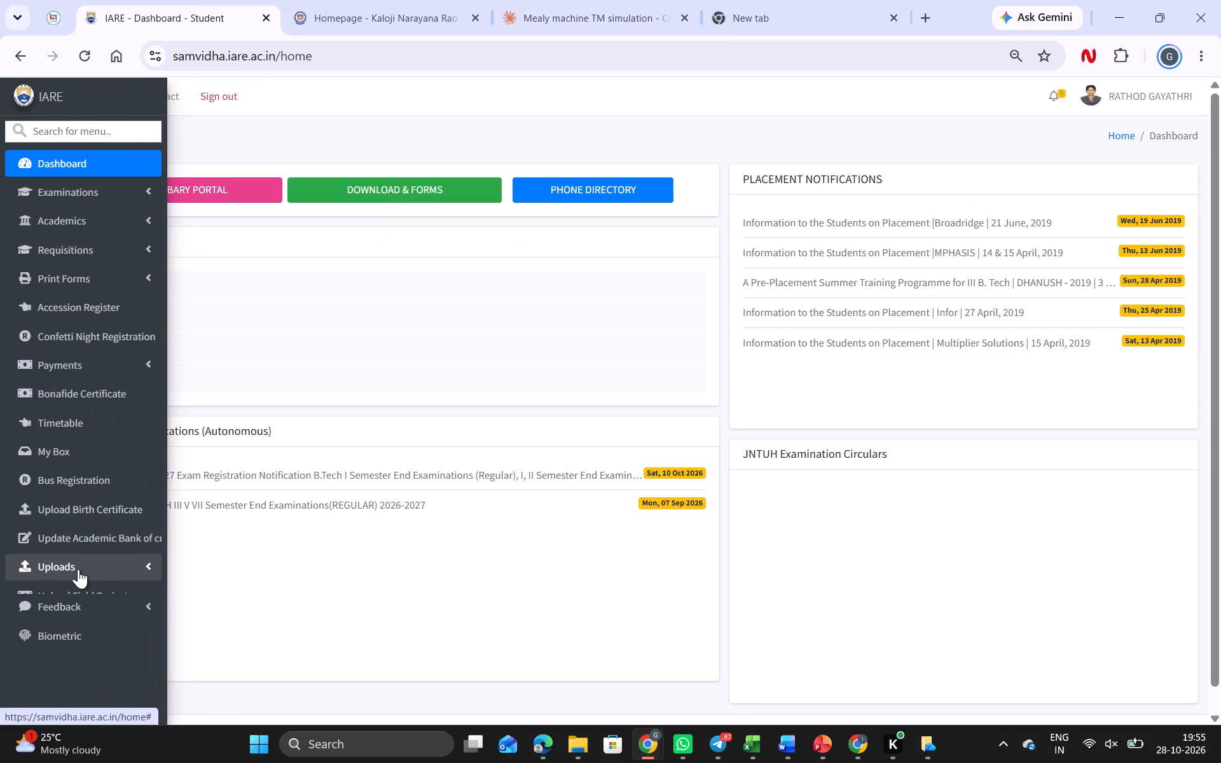
scroll(72, 681, down, 1)
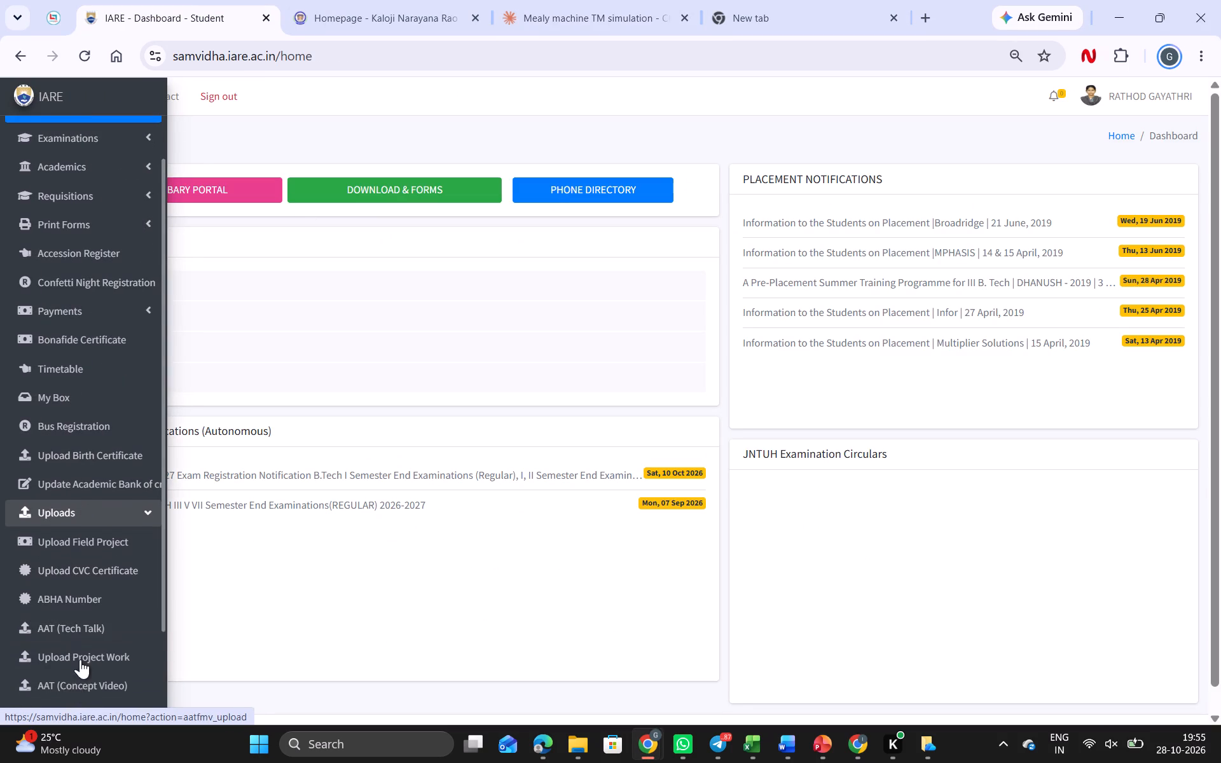
scroll(72, 689, down, 1)
click(75, 629)
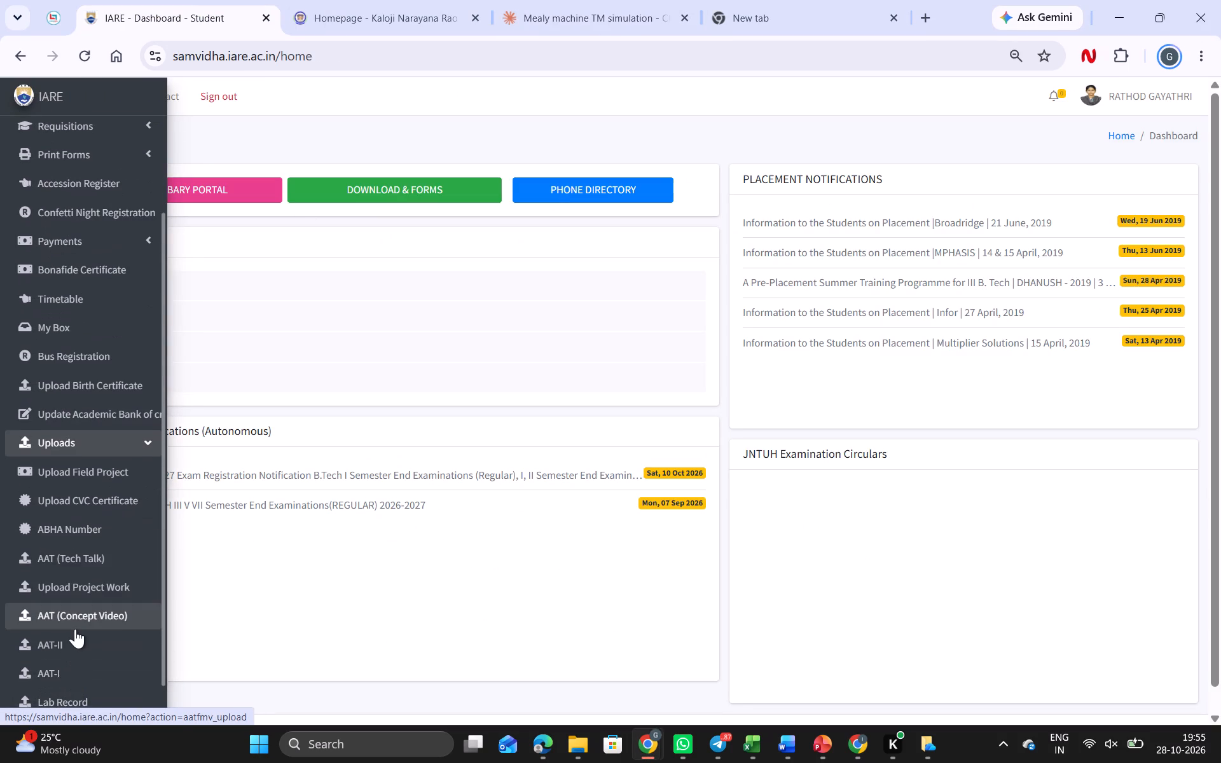
click(68, 641)
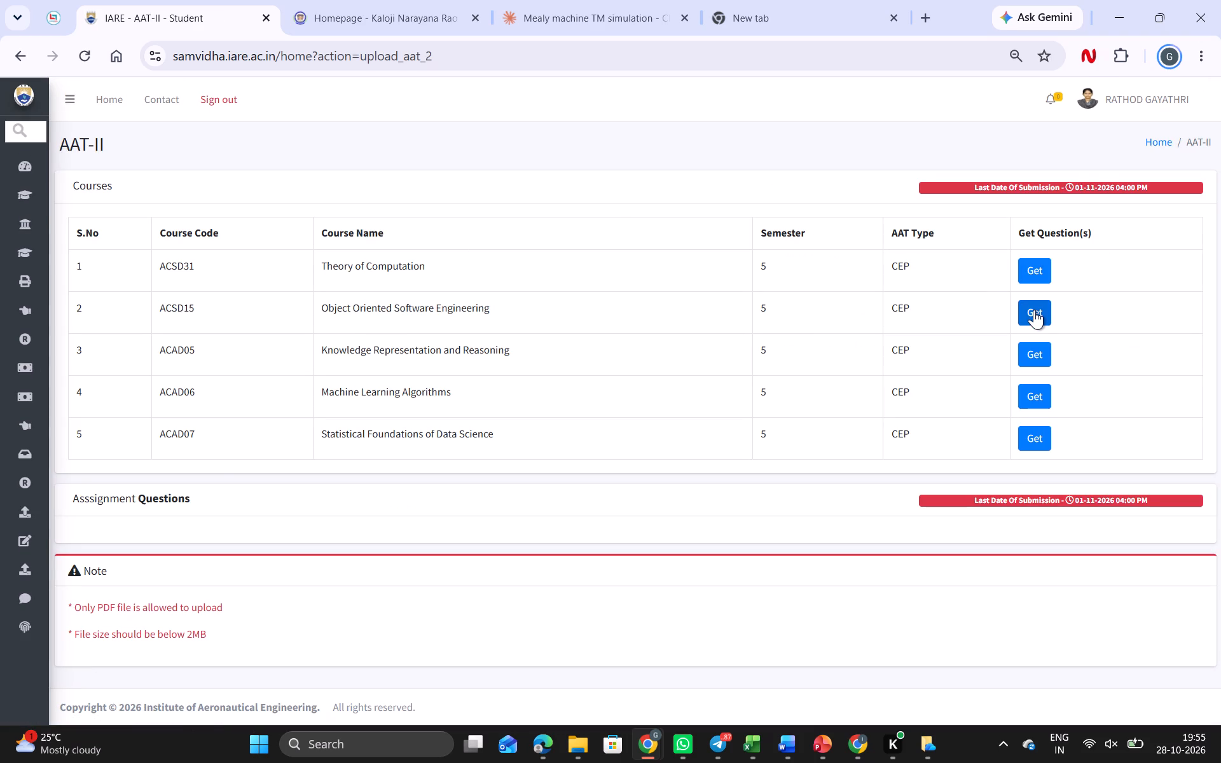
Get the assigned AAT-II question for Theory of Computation (ACSD31).
click(1049, 268)
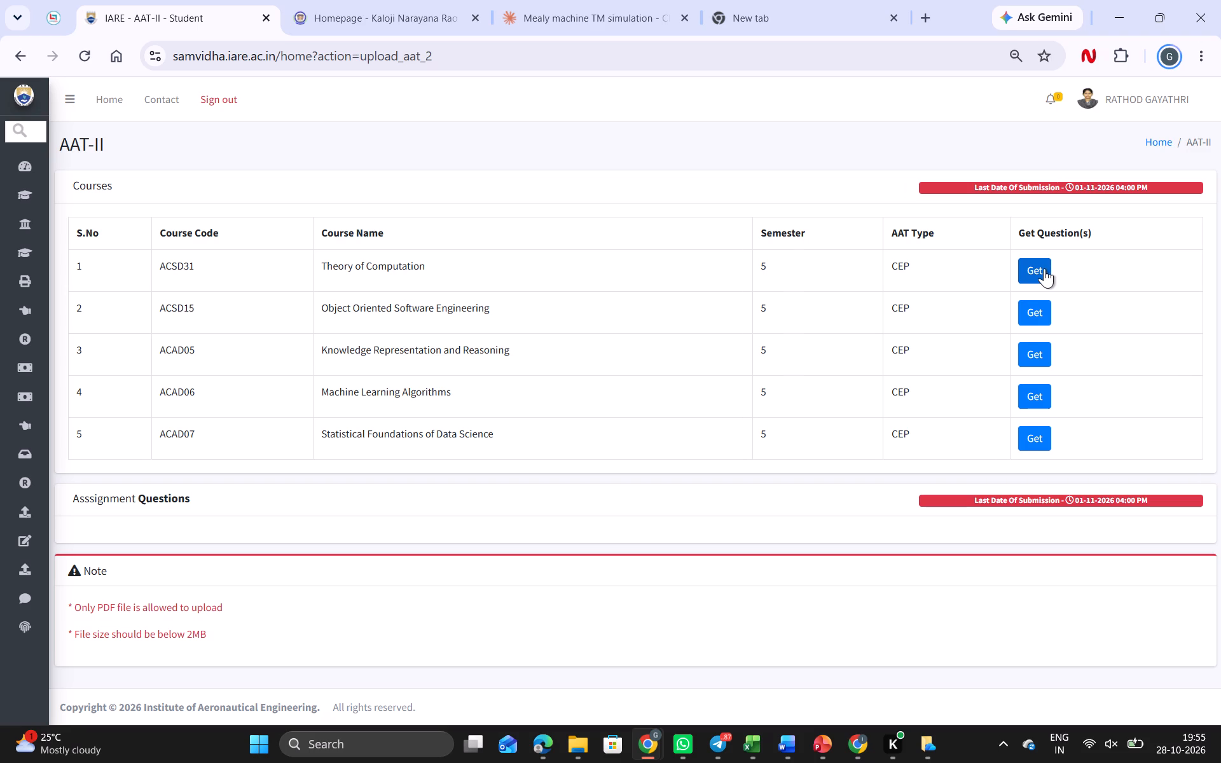
click(600, 493)
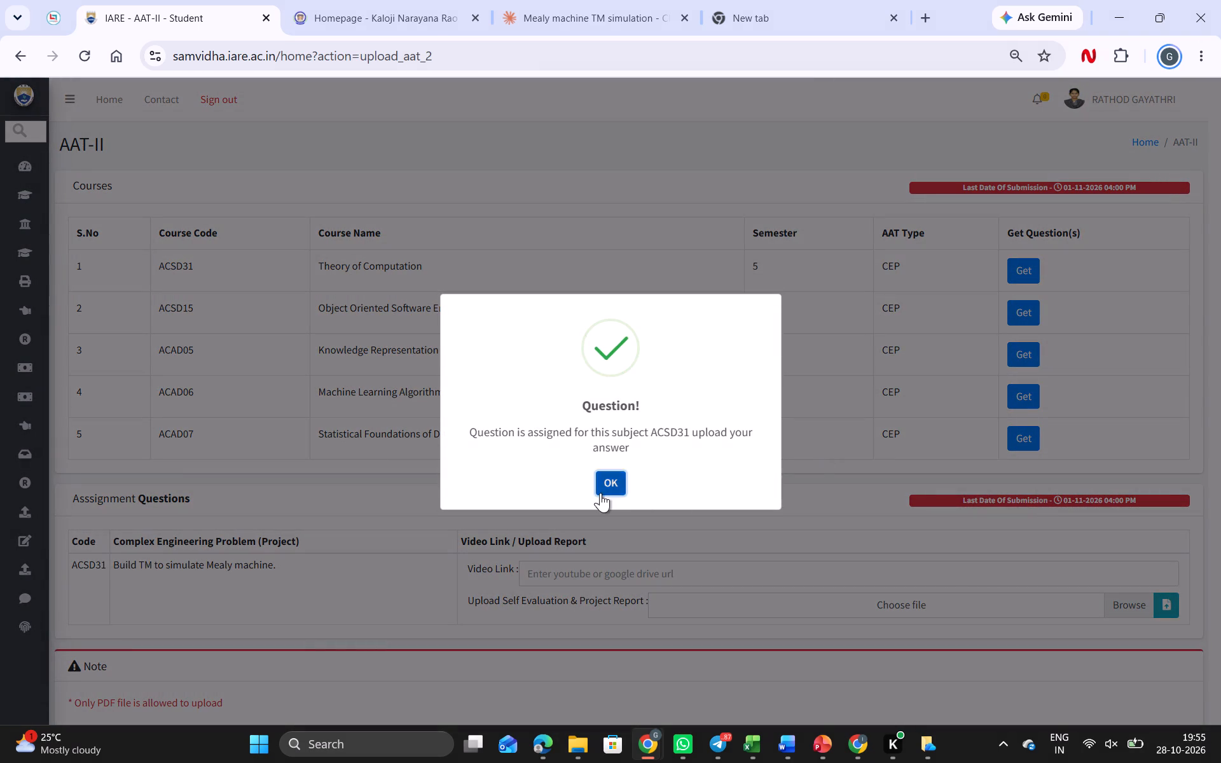
Get the assigned AAT-II question for Statistical Foundations of Data Science (ACAD07).
click(1024, 434)
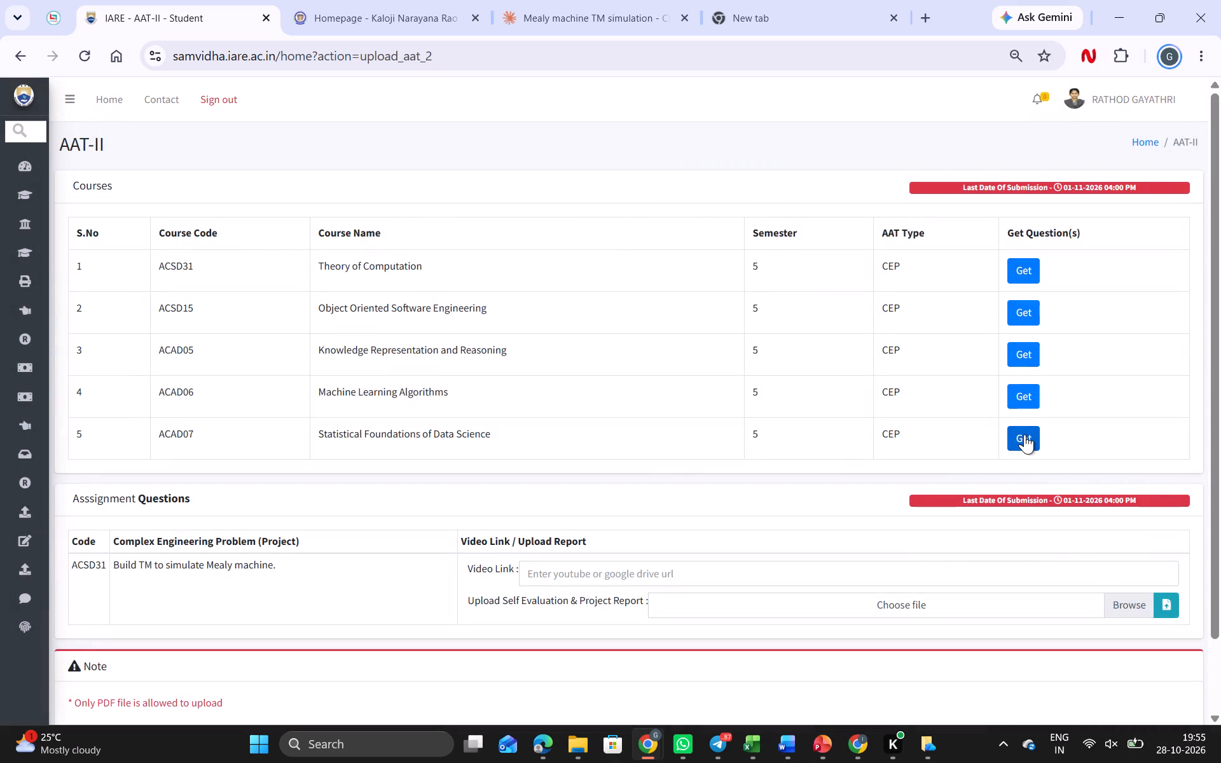
click(1023, 438)
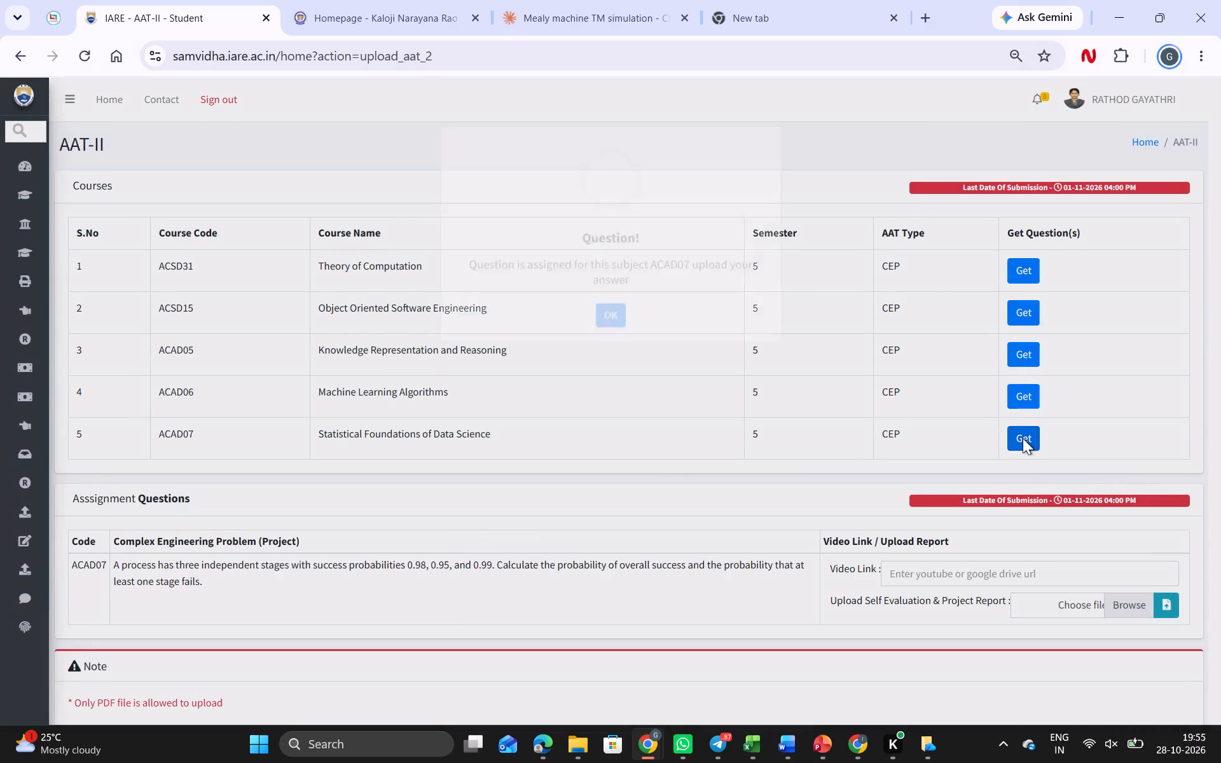
drag(632, 479, 609, 479)
click(609, 479)
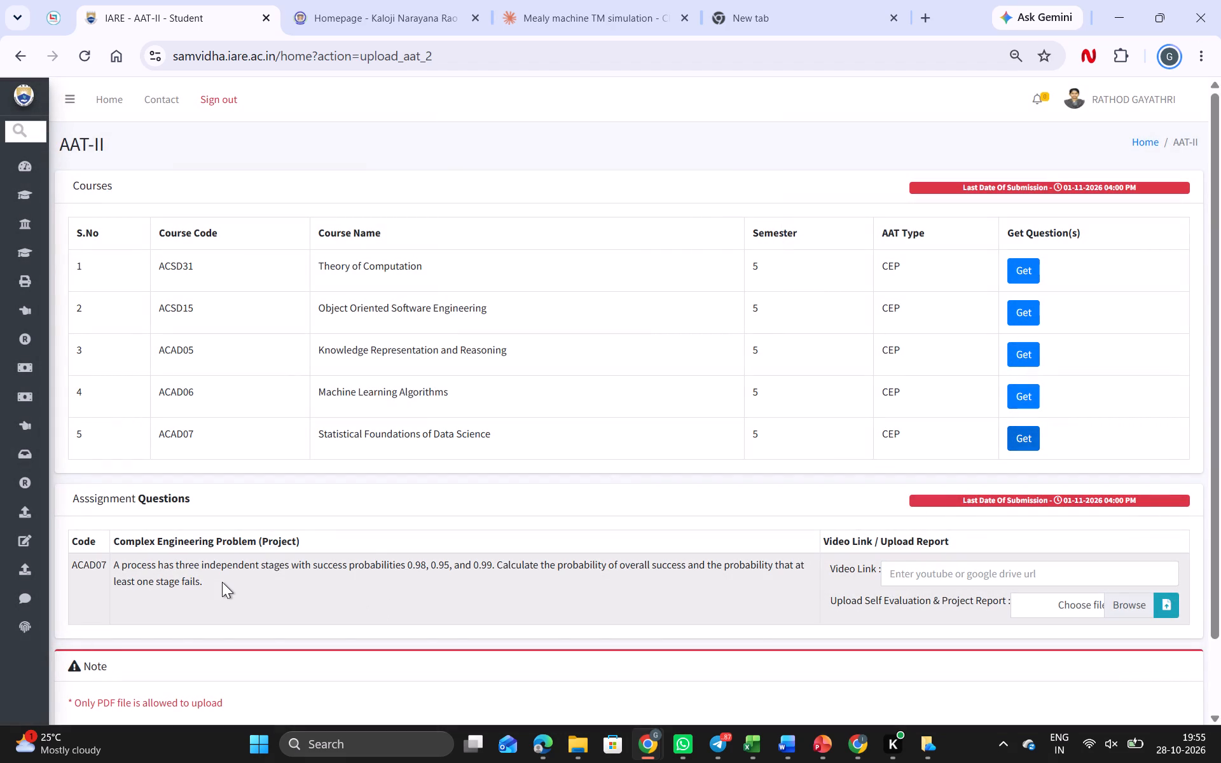
Copy the full ACAD07 problem text about the process with three independent stages.
drag(222, 582, 107, 563)
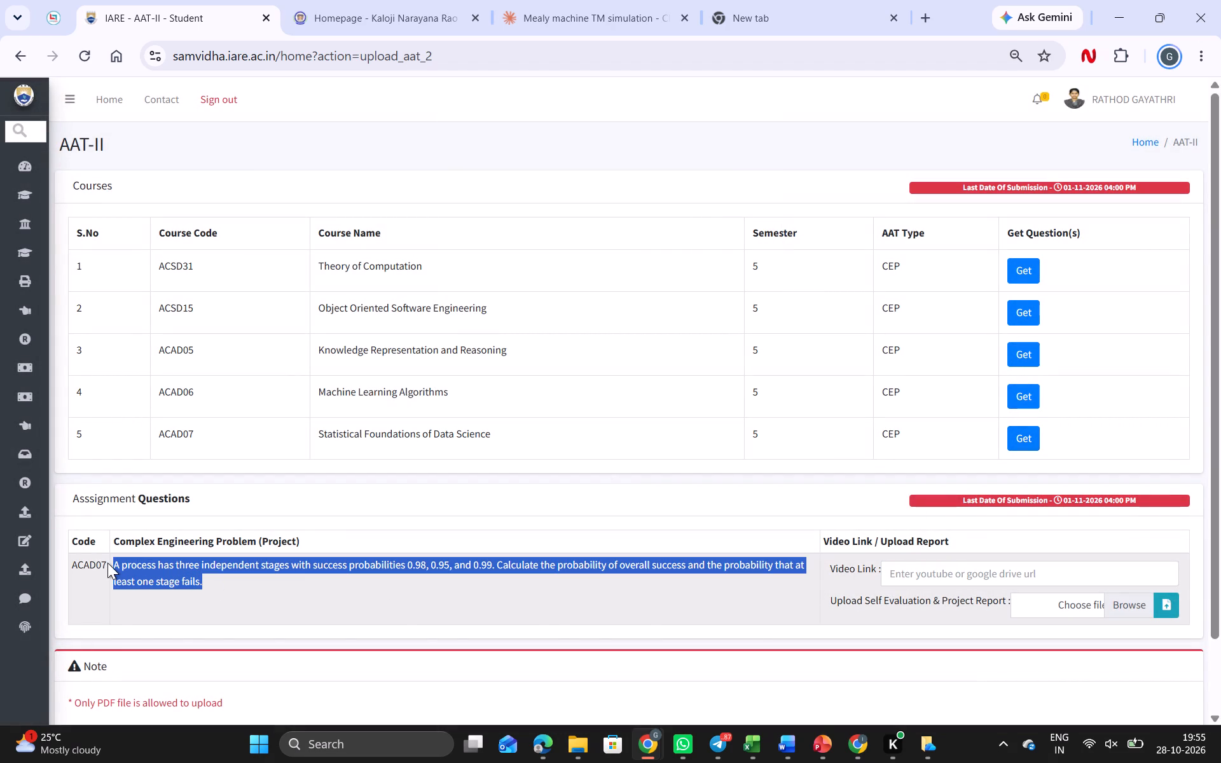
drag(107, 563, 108, 563)
key(ctrl+c)
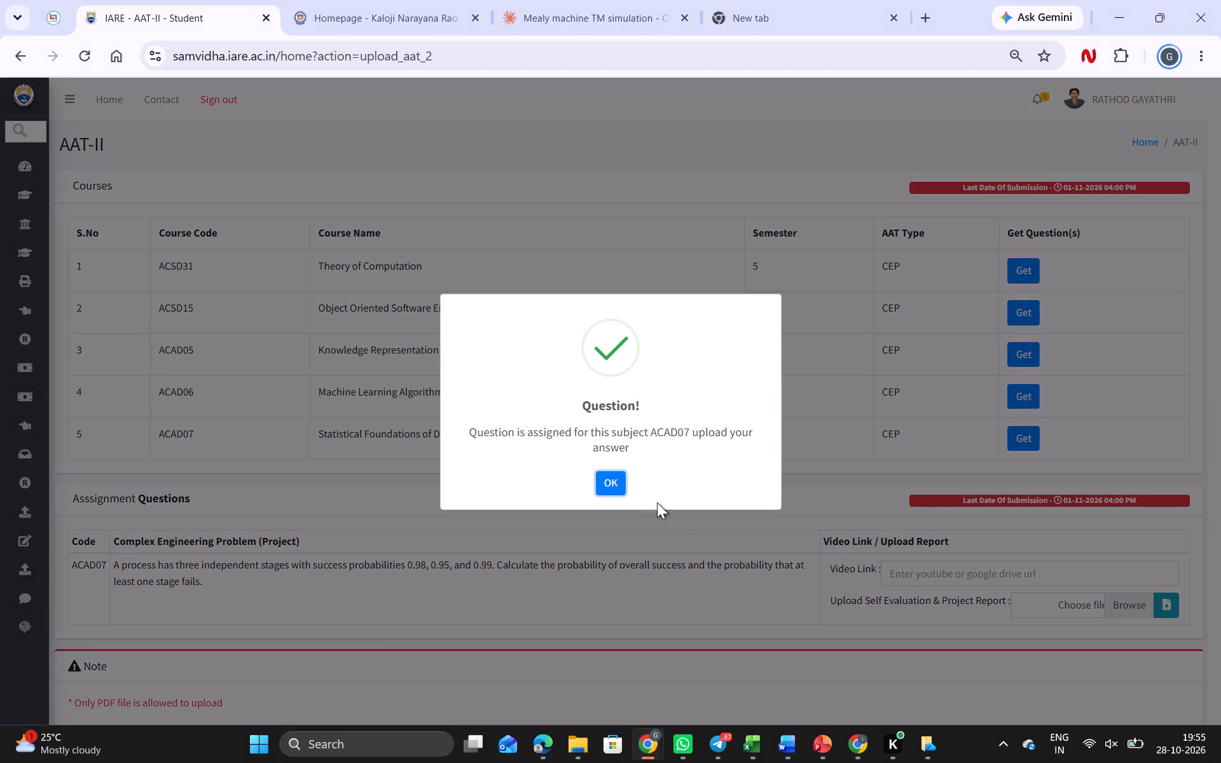
click(617, 484)
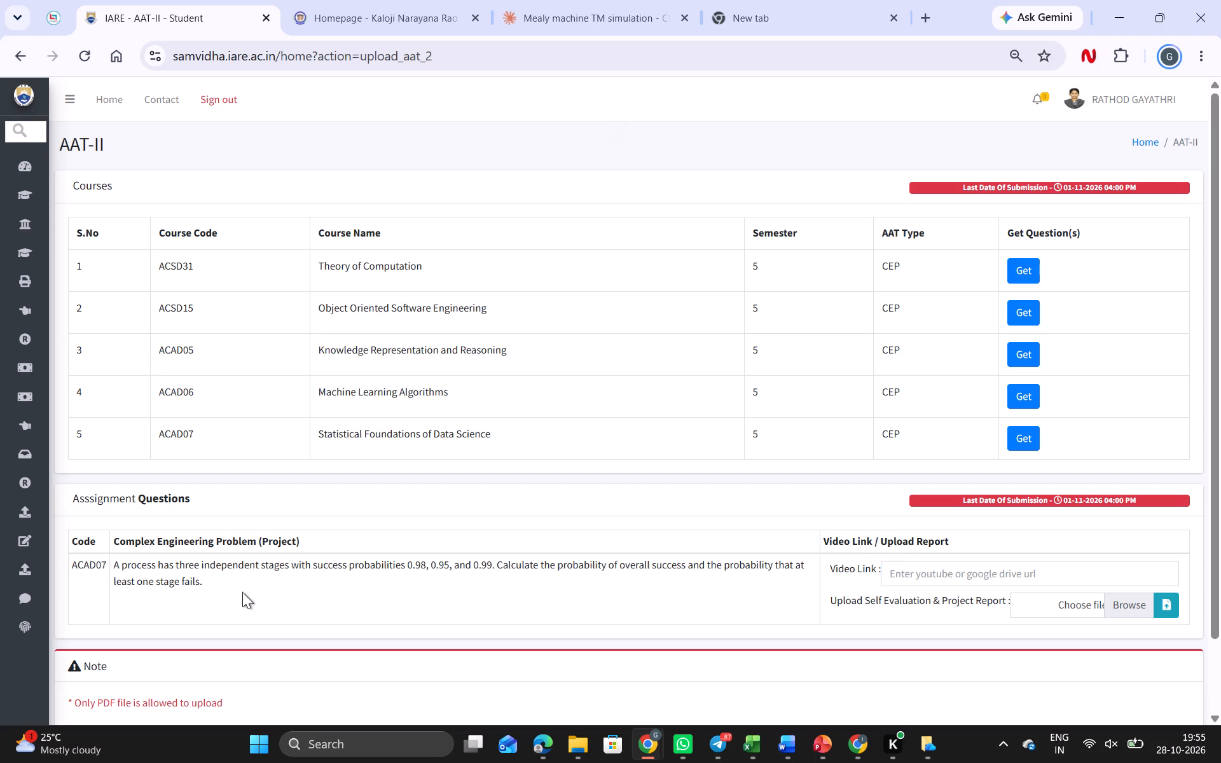
drag(207, 586, 113, 566)
key(ctrl+c)
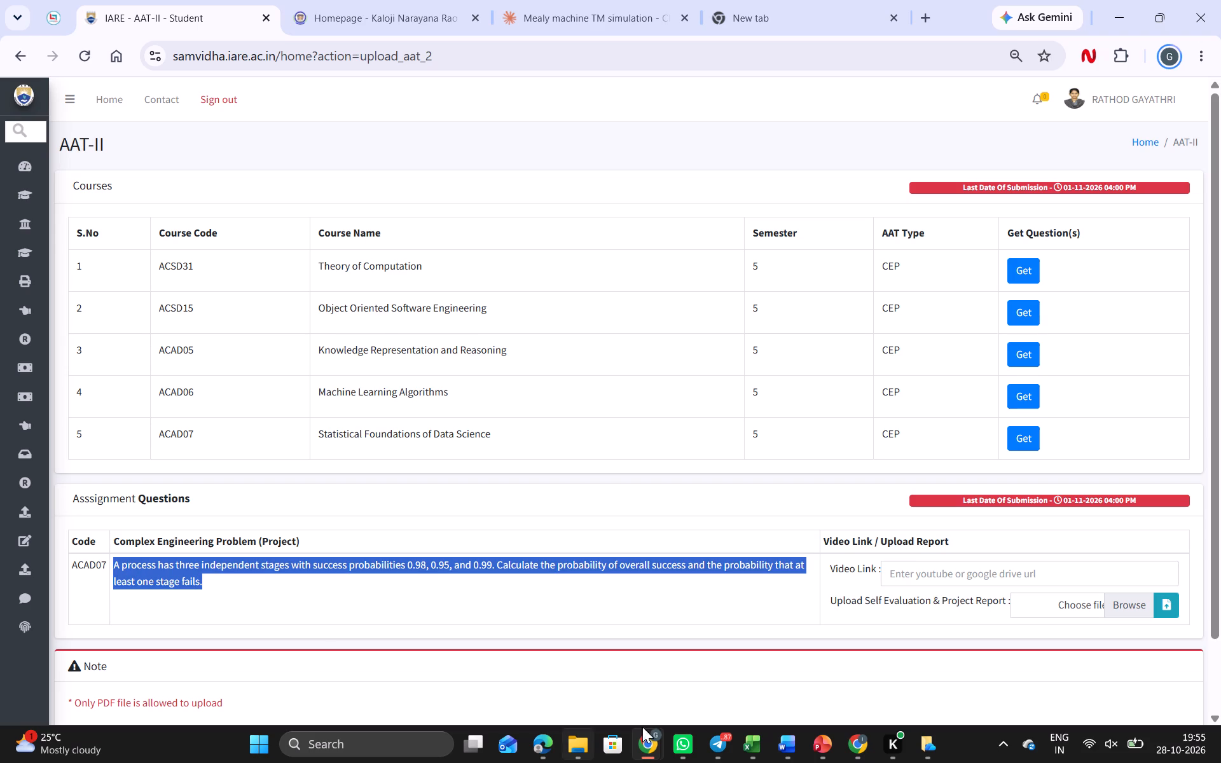
Switch to the Microsoft OneDrive window to check the video's upload status.
click(920, 754)
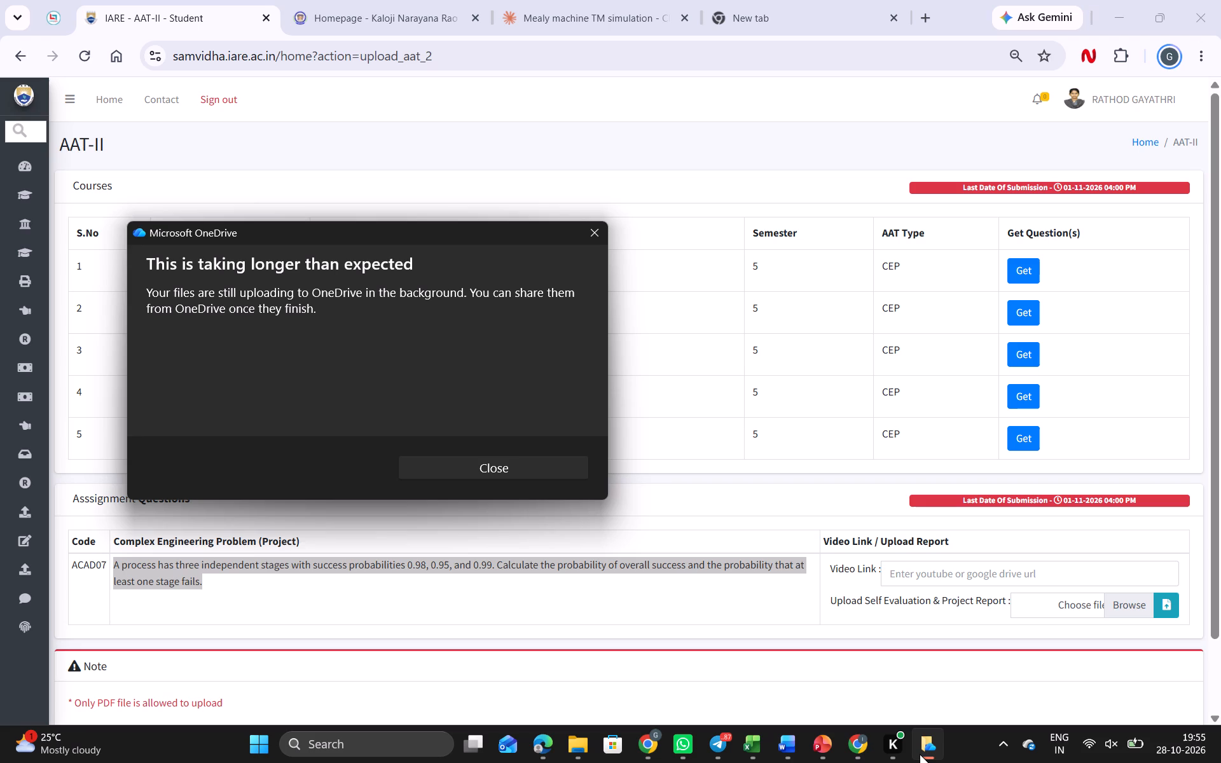
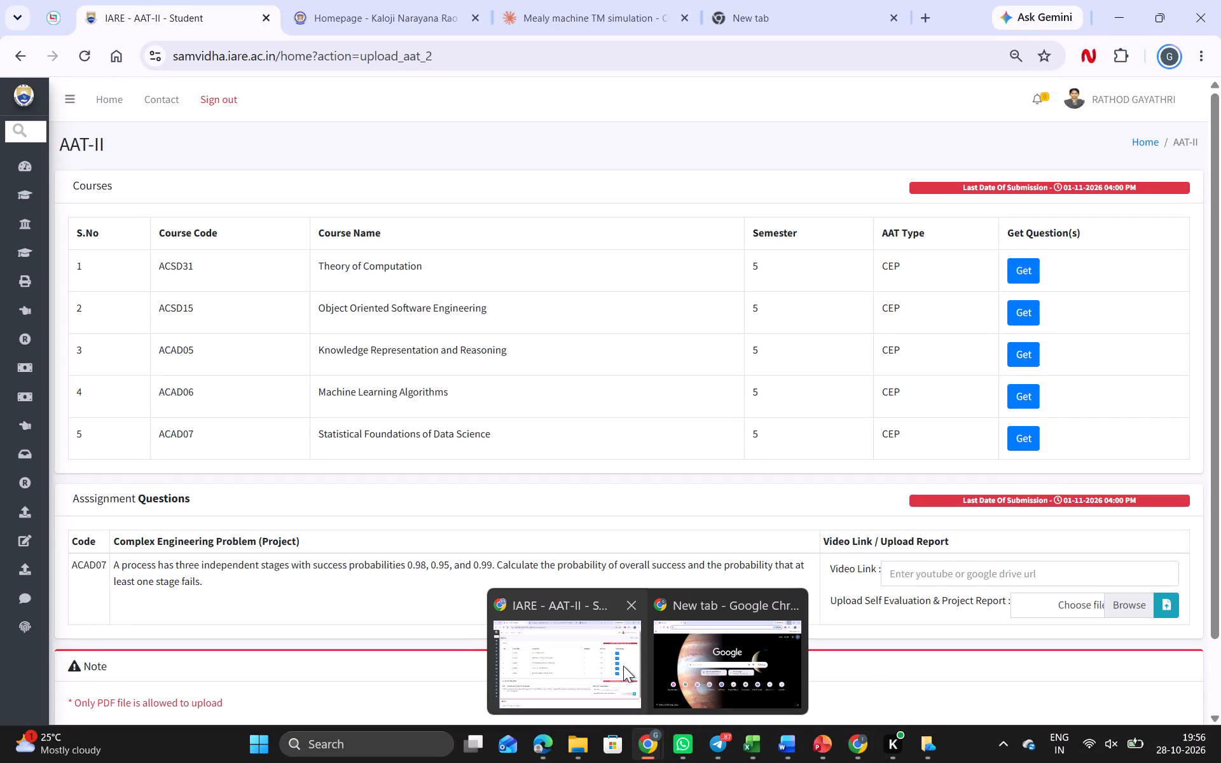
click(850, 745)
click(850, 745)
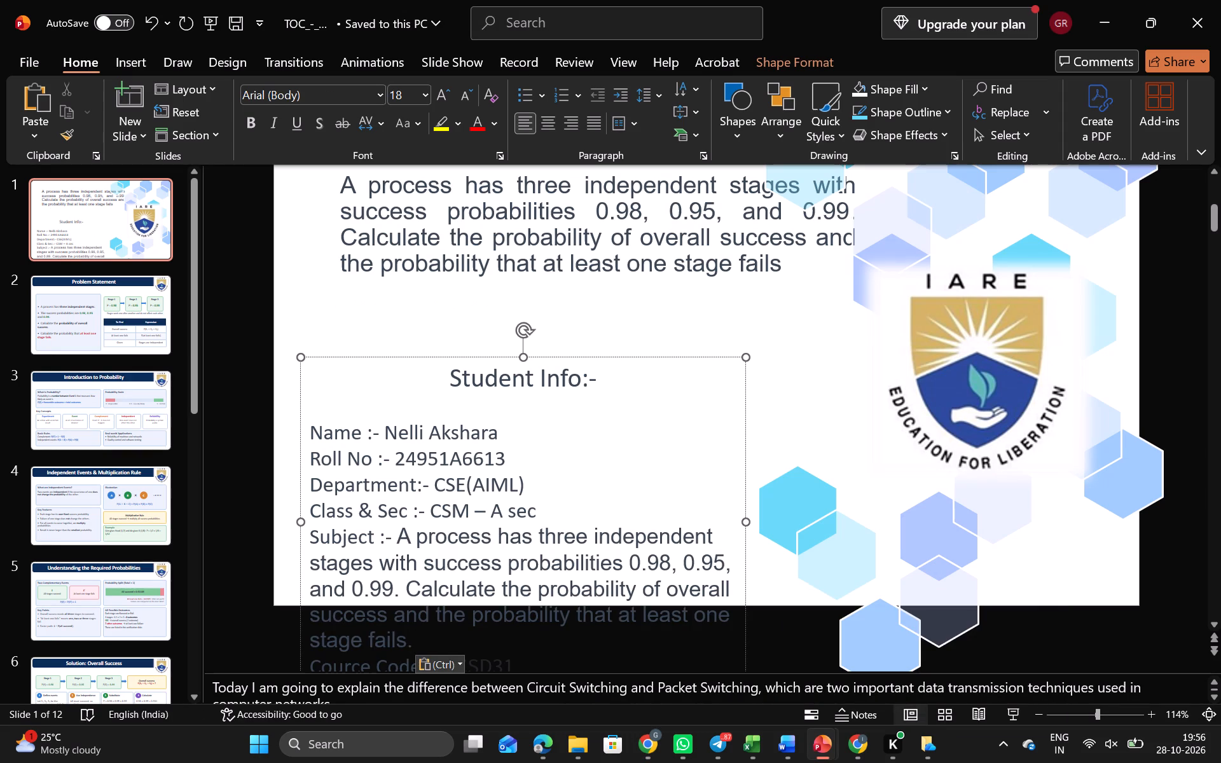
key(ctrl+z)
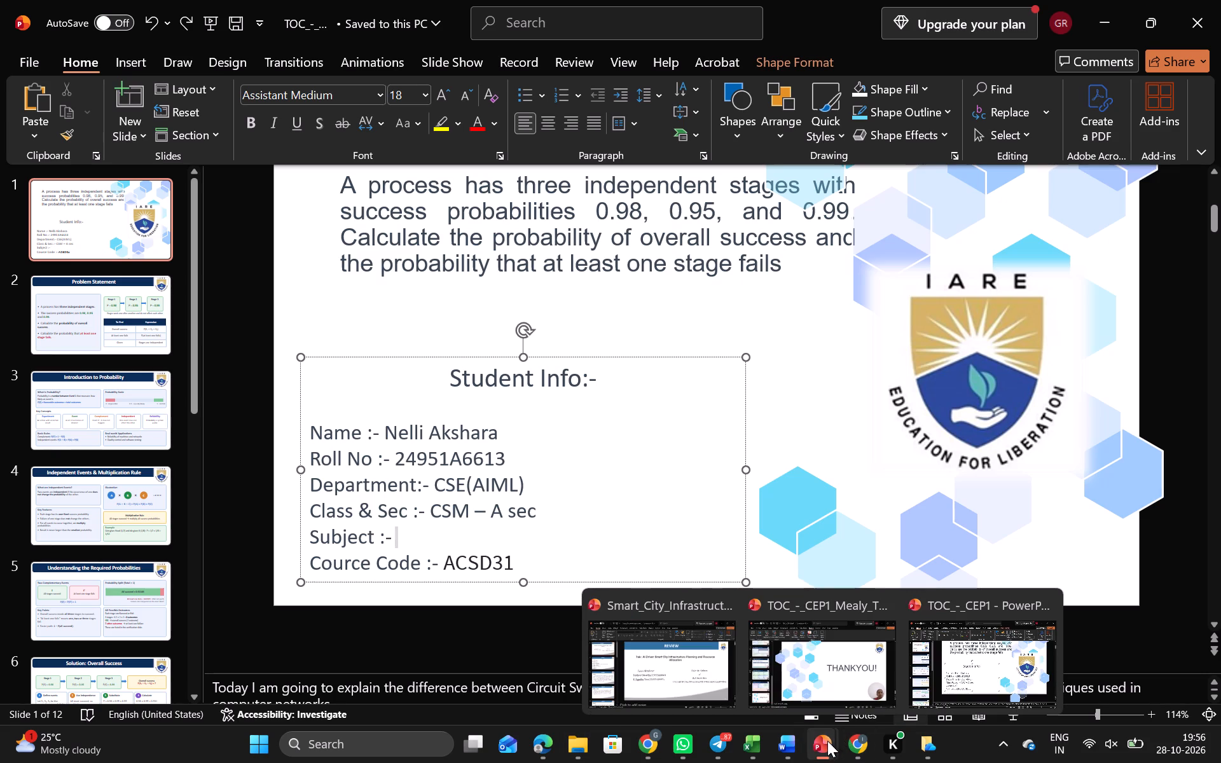
Look back through the TOC_-_CEP1_Mealy presentation from its closing slide to slide 4, and minimise it.
double_click(834, 659)
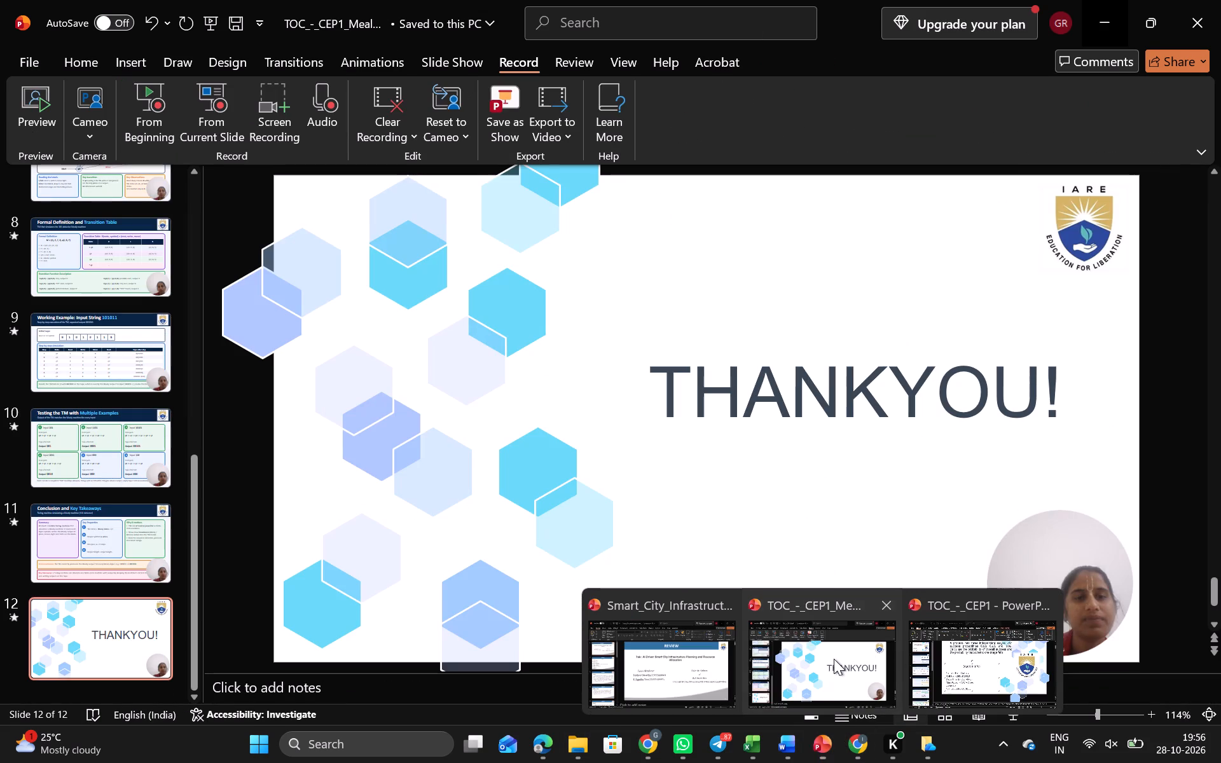
key(Up)
key(Up)
key(Up)
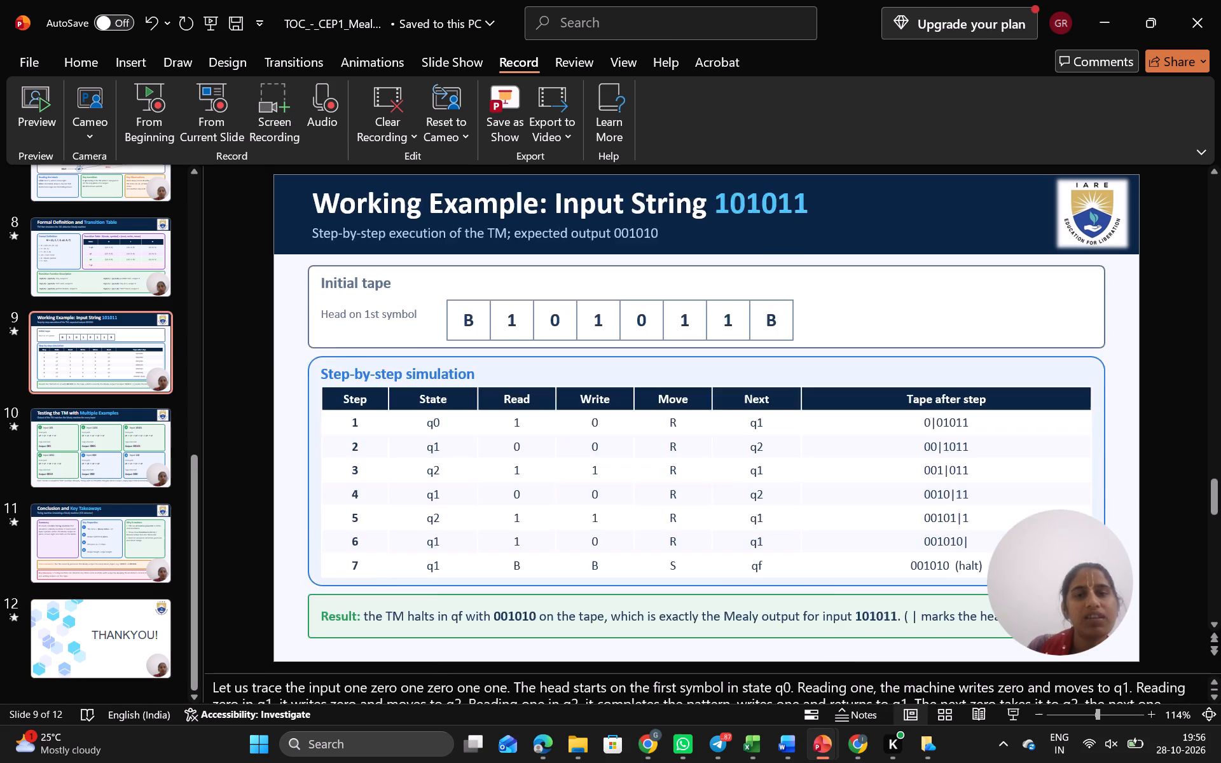
key(Up)
key(Up)
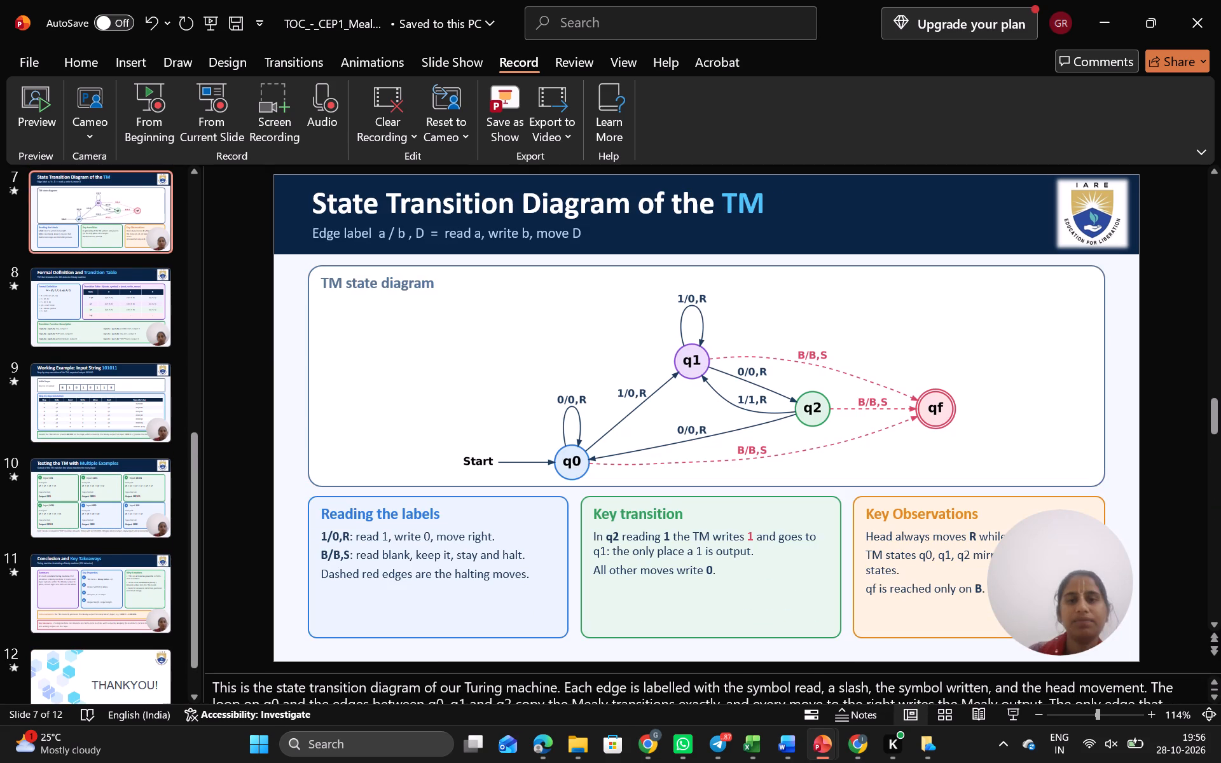
ctrl+scroll(848, 408, up, 3)
ctrl+scroll(848, 408, down, 3)
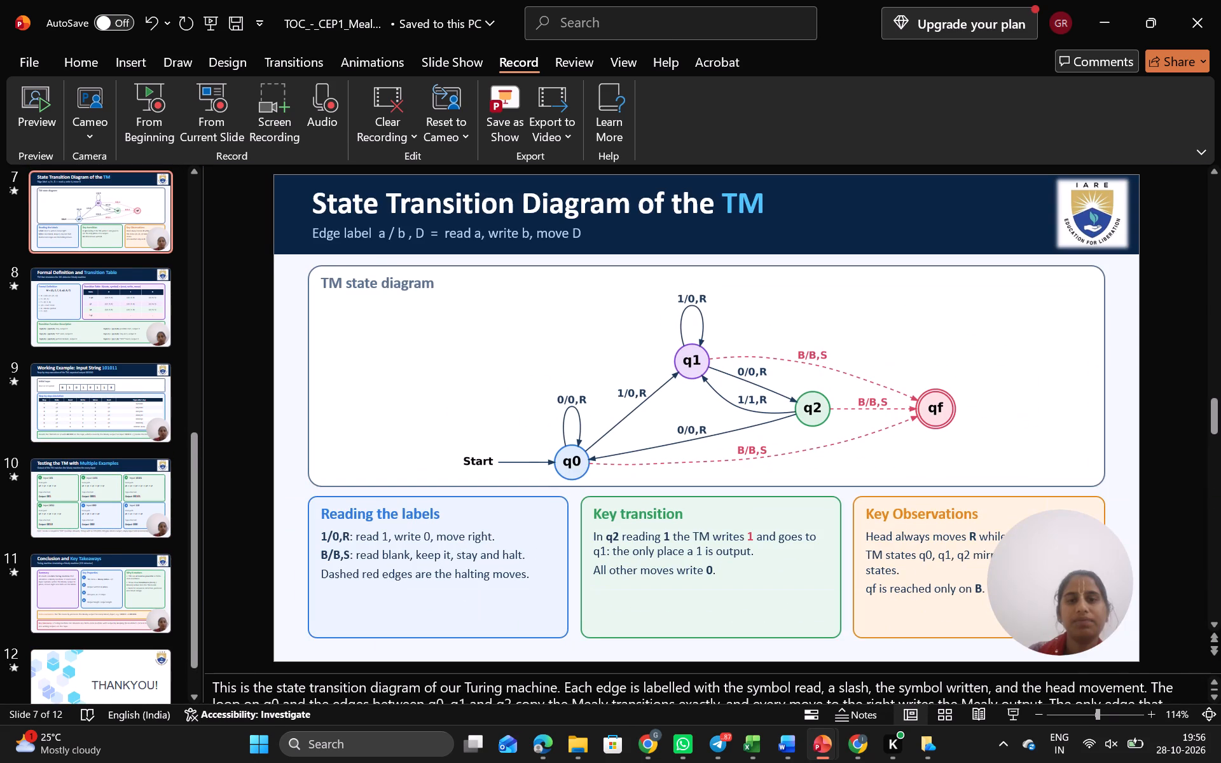
ctrl+scroll(848, 408, up, 1)
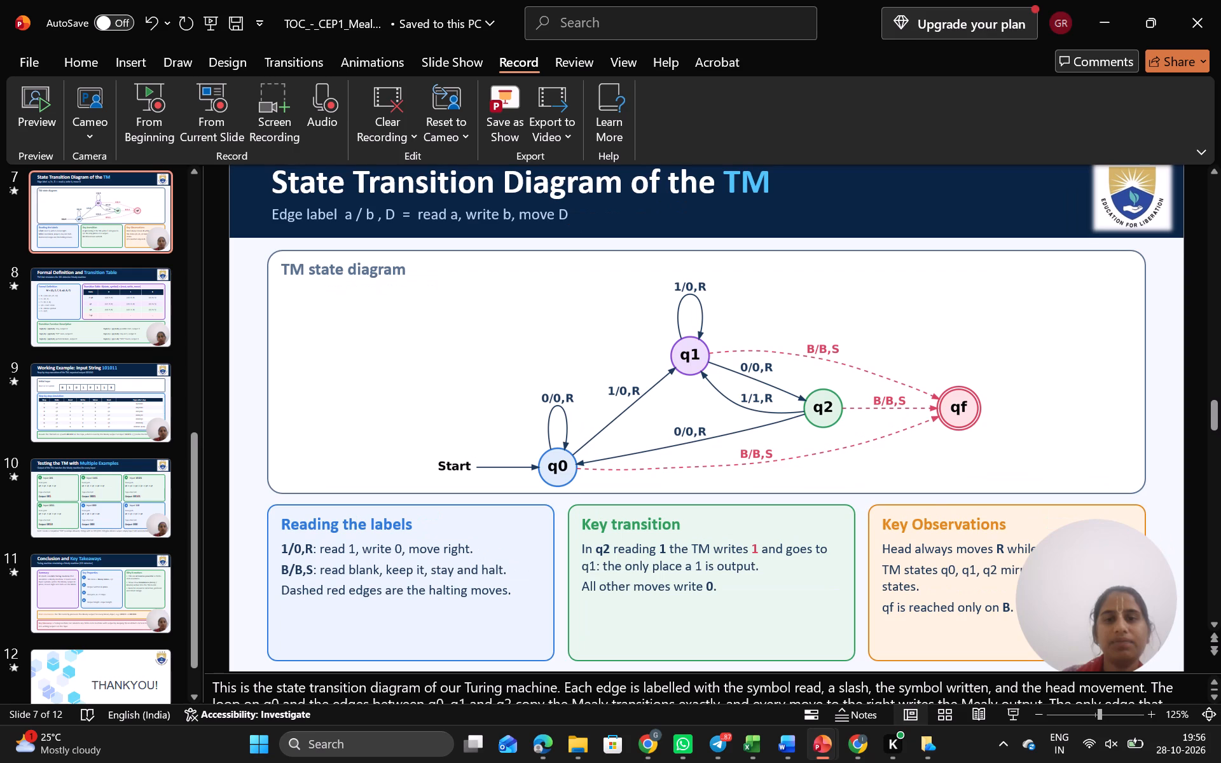
key(Up)
key(Up)
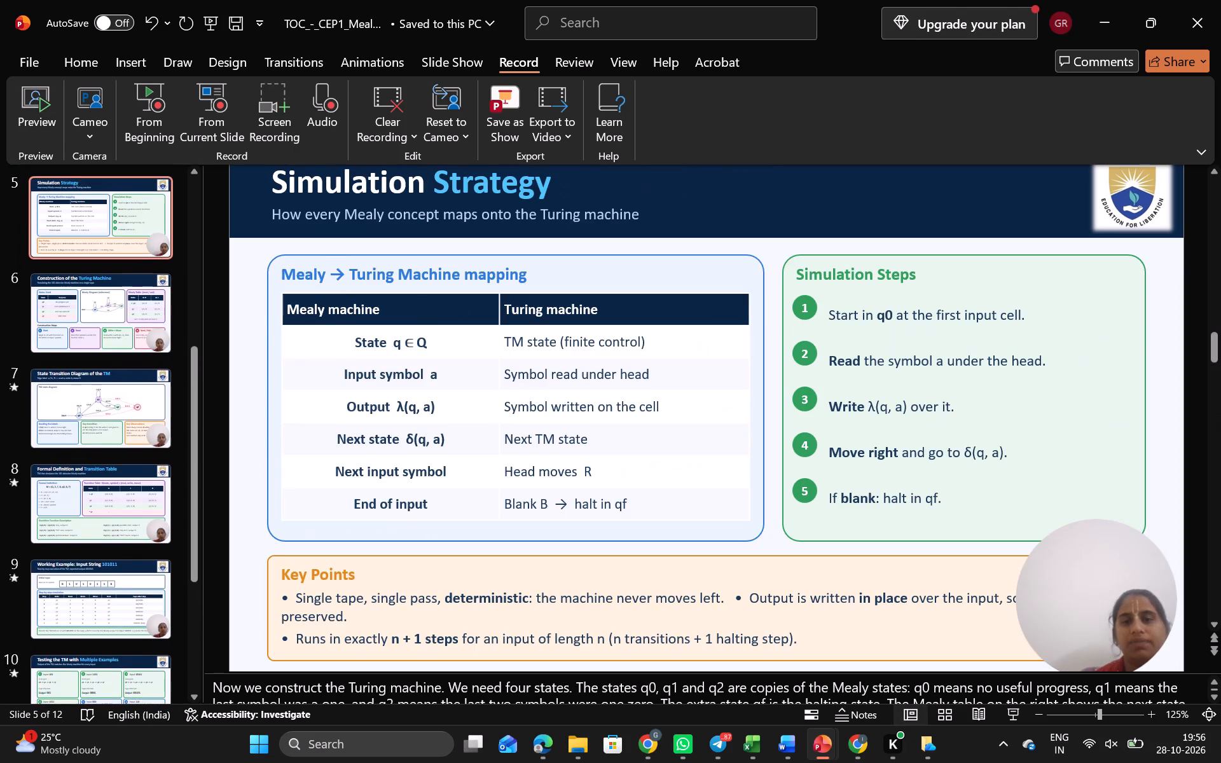
key(Up)
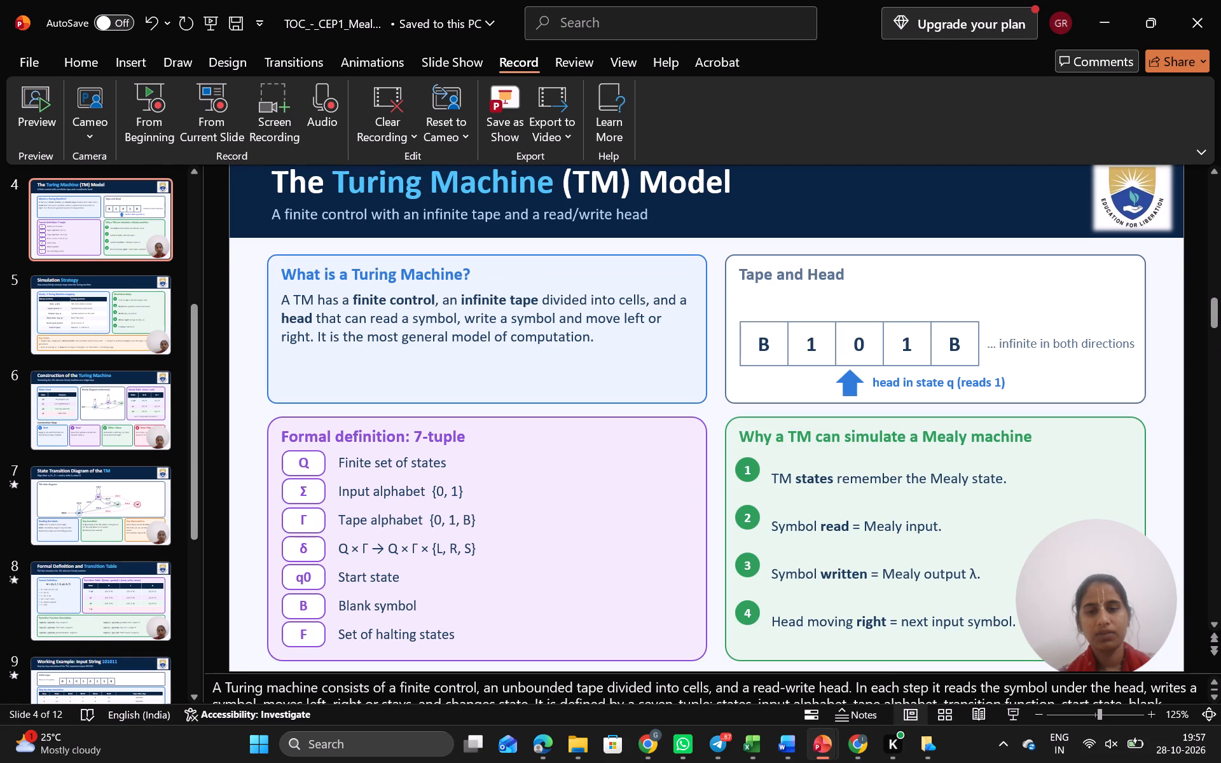
click(1098, 17)
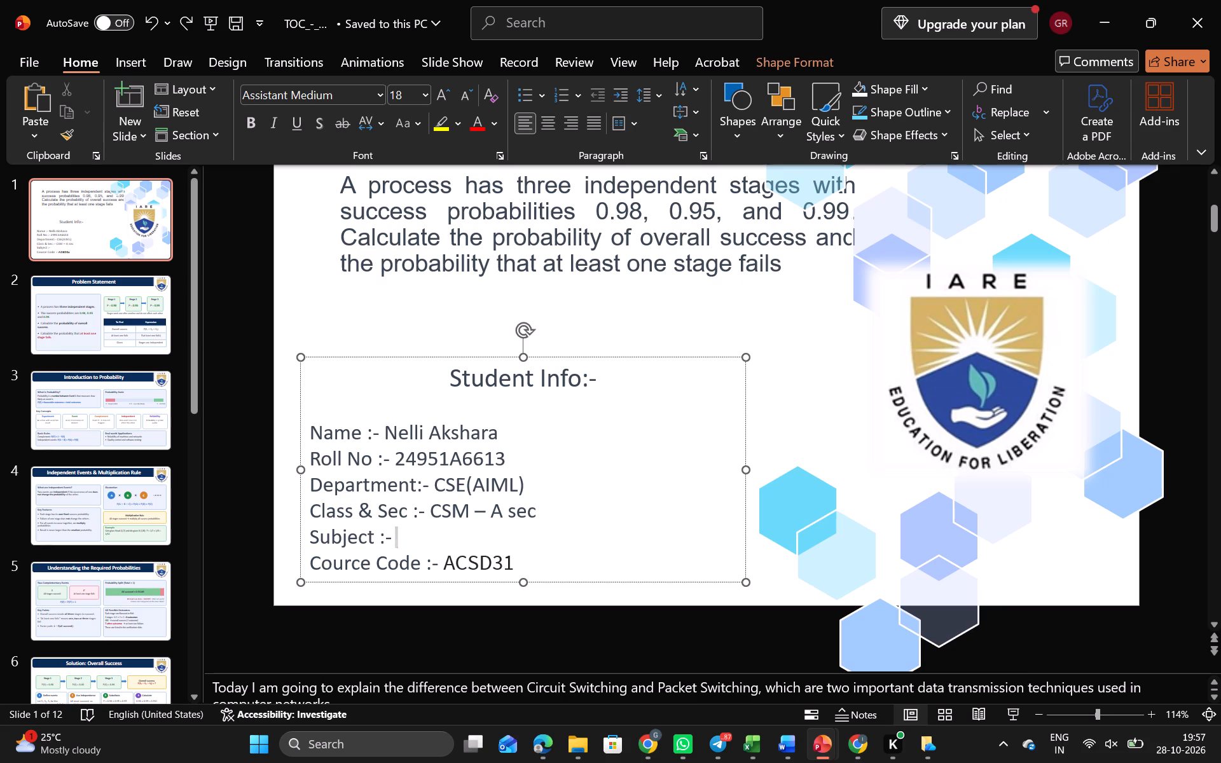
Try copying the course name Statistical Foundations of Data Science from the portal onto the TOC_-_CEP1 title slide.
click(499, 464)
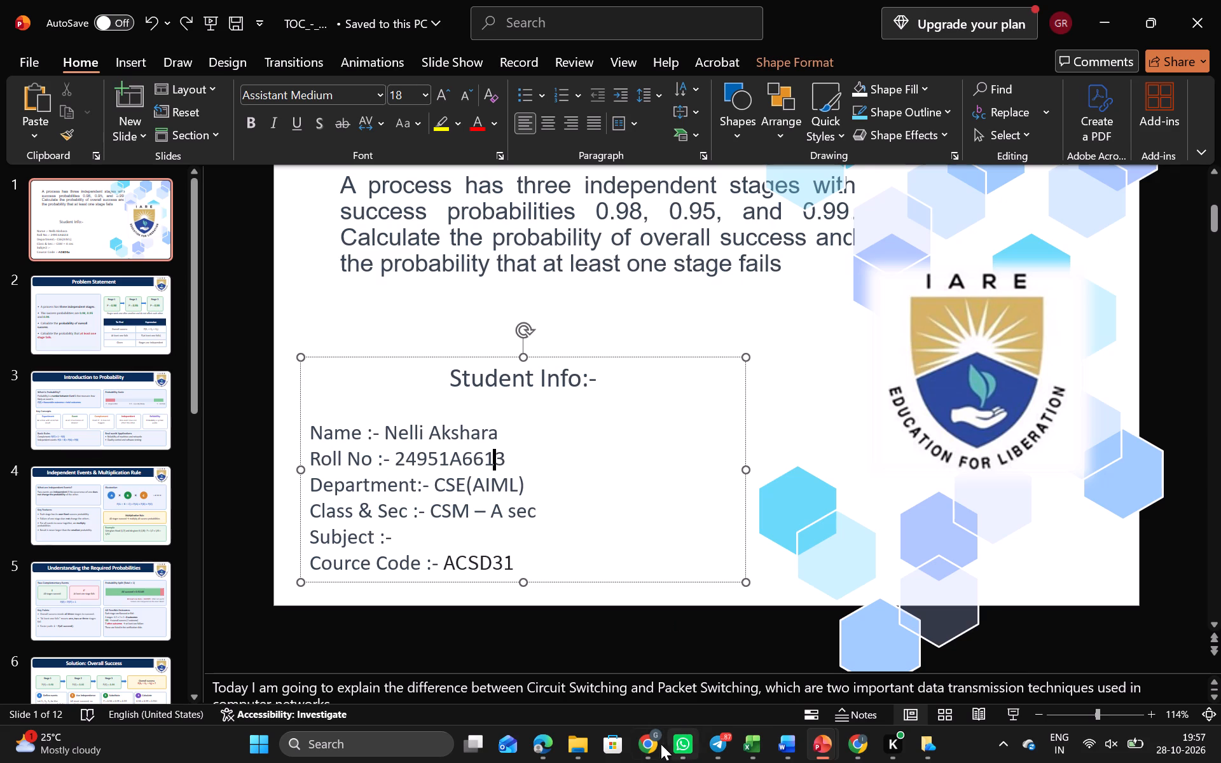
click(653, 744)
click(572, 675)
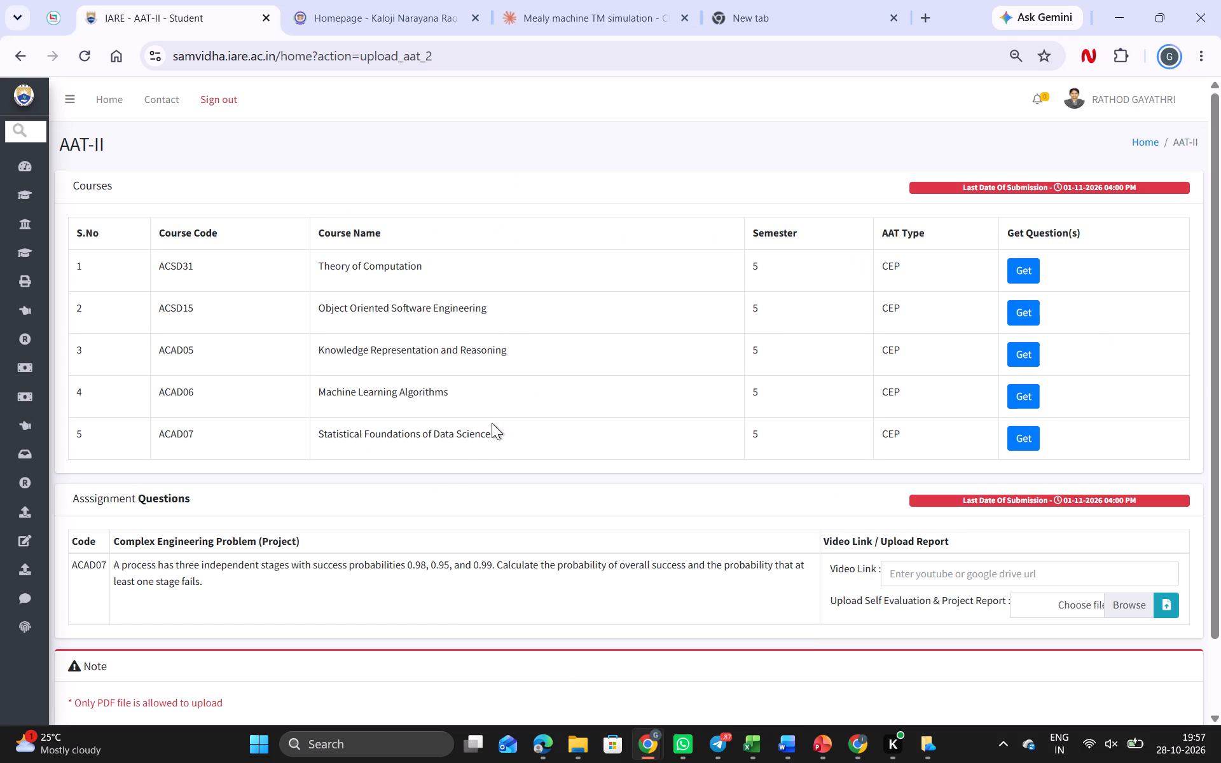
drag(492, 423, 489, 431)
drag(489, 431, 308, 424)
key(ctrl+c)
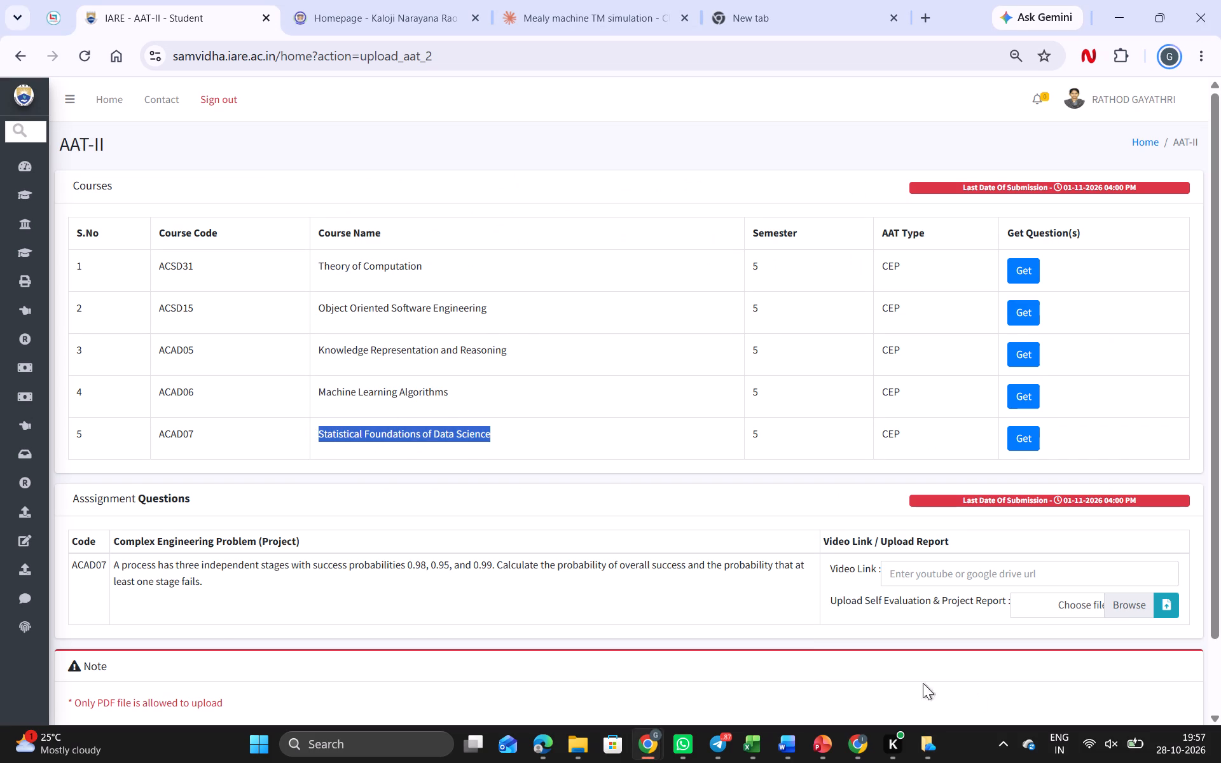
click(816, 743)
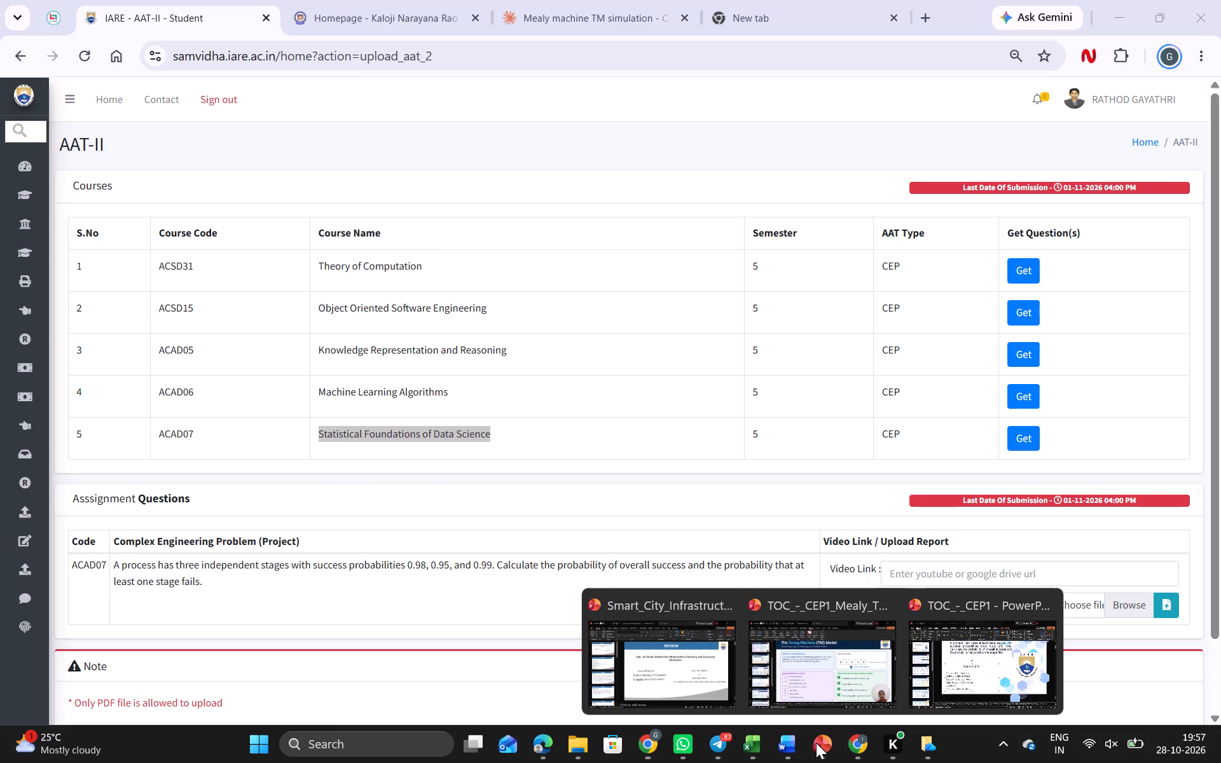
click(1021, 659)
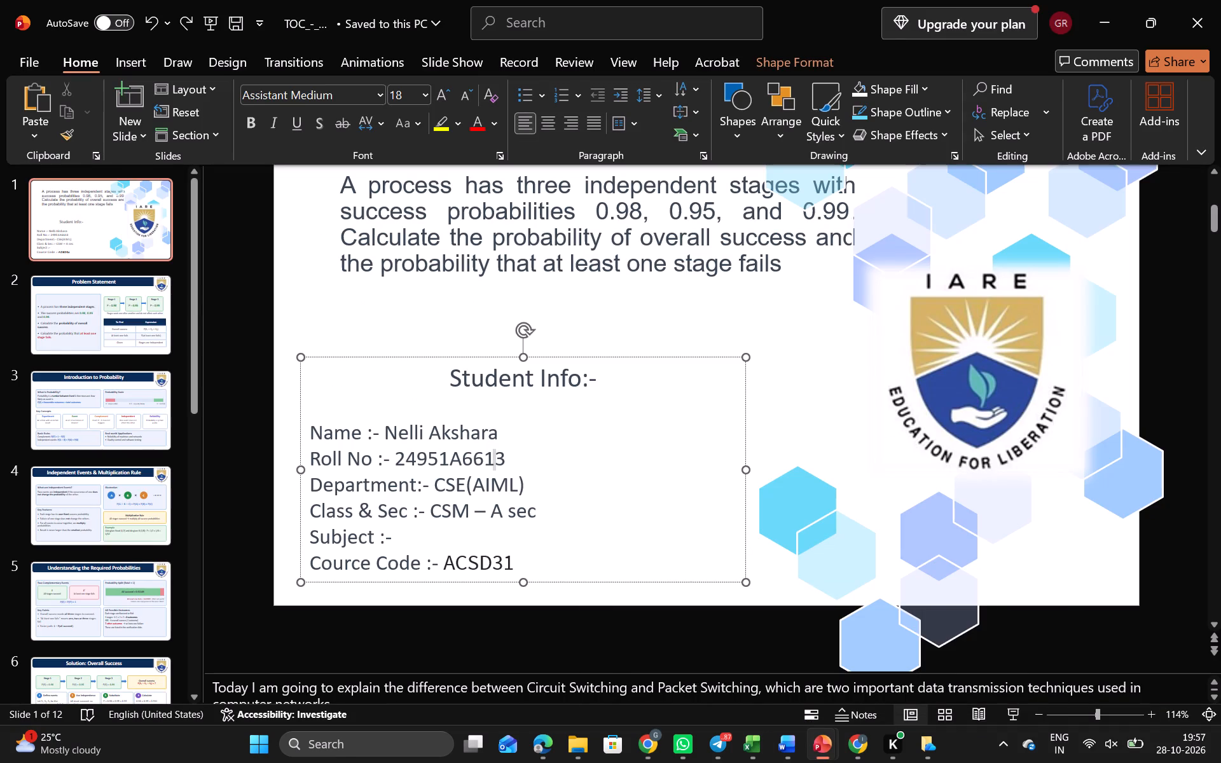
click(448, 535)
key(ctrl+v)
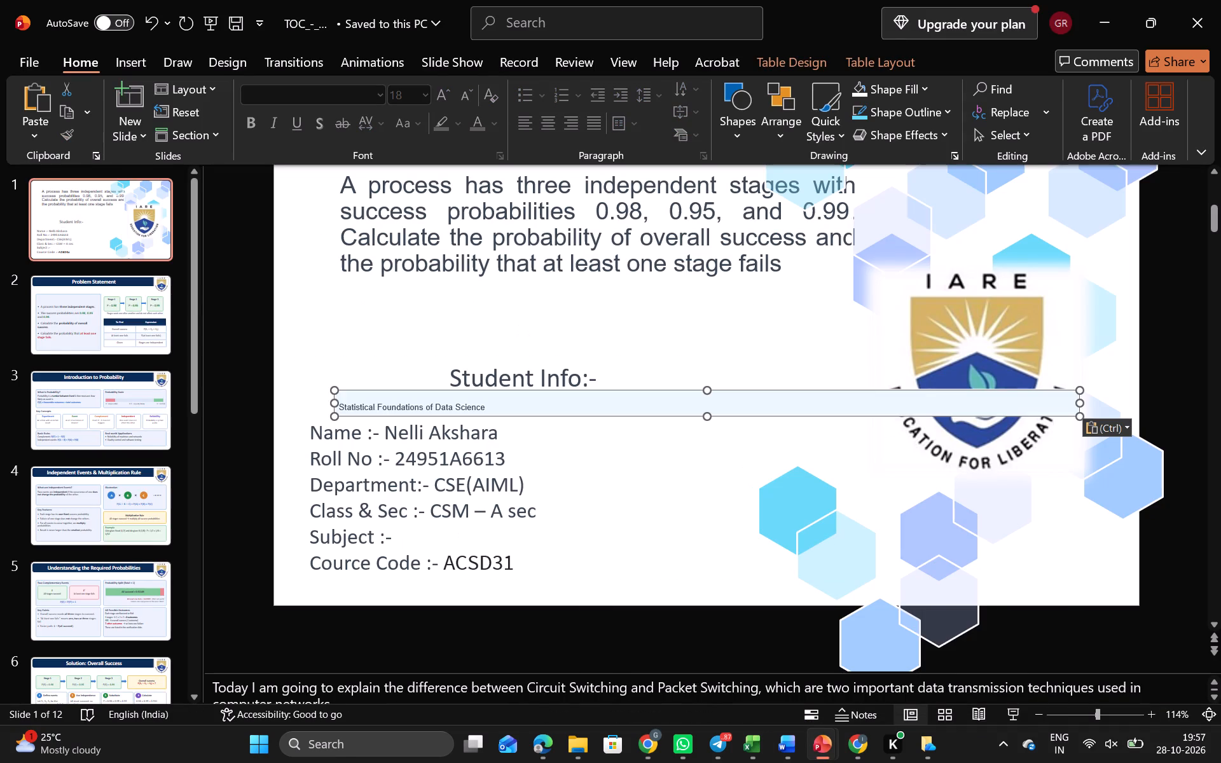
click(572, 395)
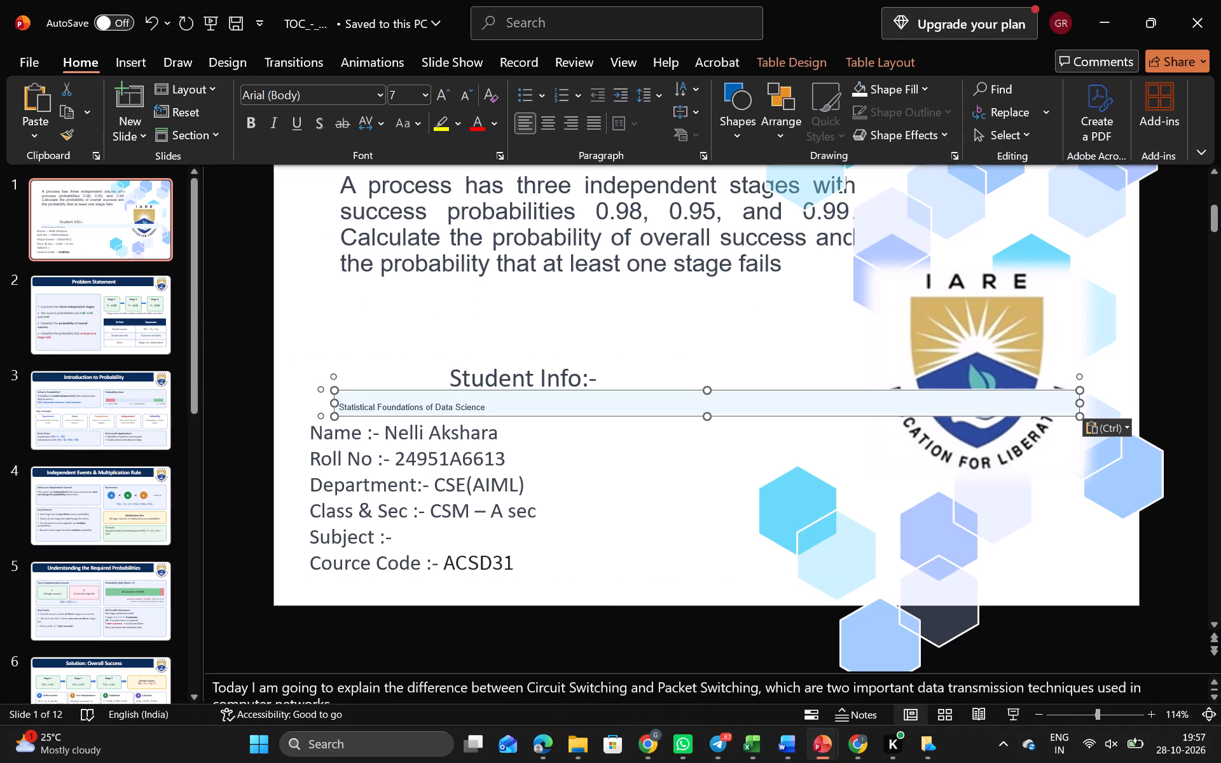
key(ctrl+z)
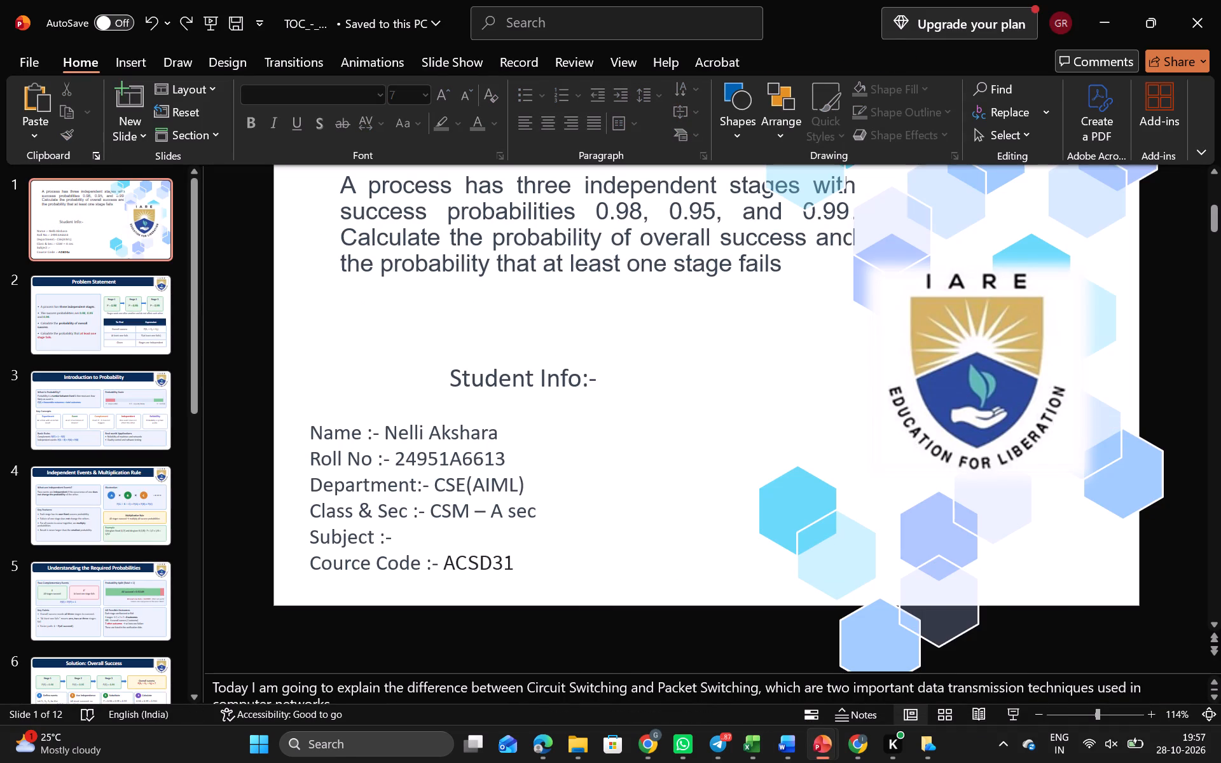
Copy Statistical Foundations of Data Science from the portal's course list and paste it after Subject on the title slide.
click(389, 540)
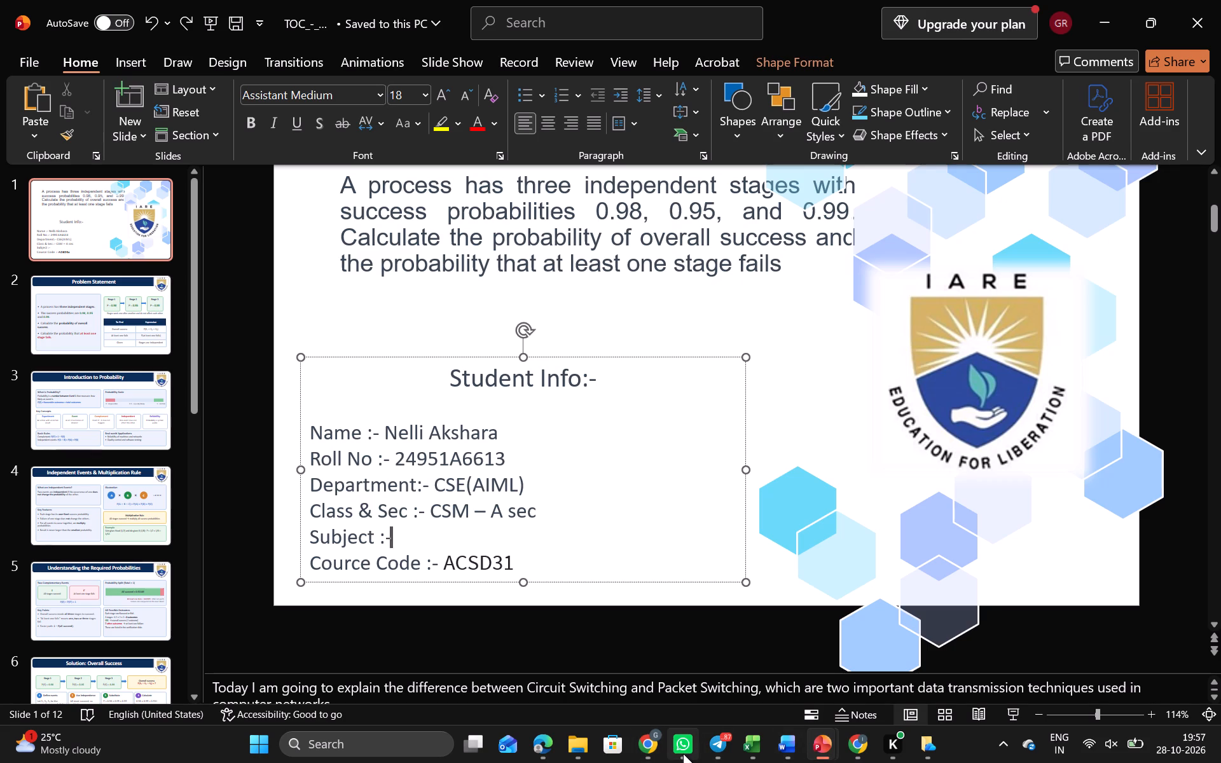
click(648, 757)
click(591, 687)
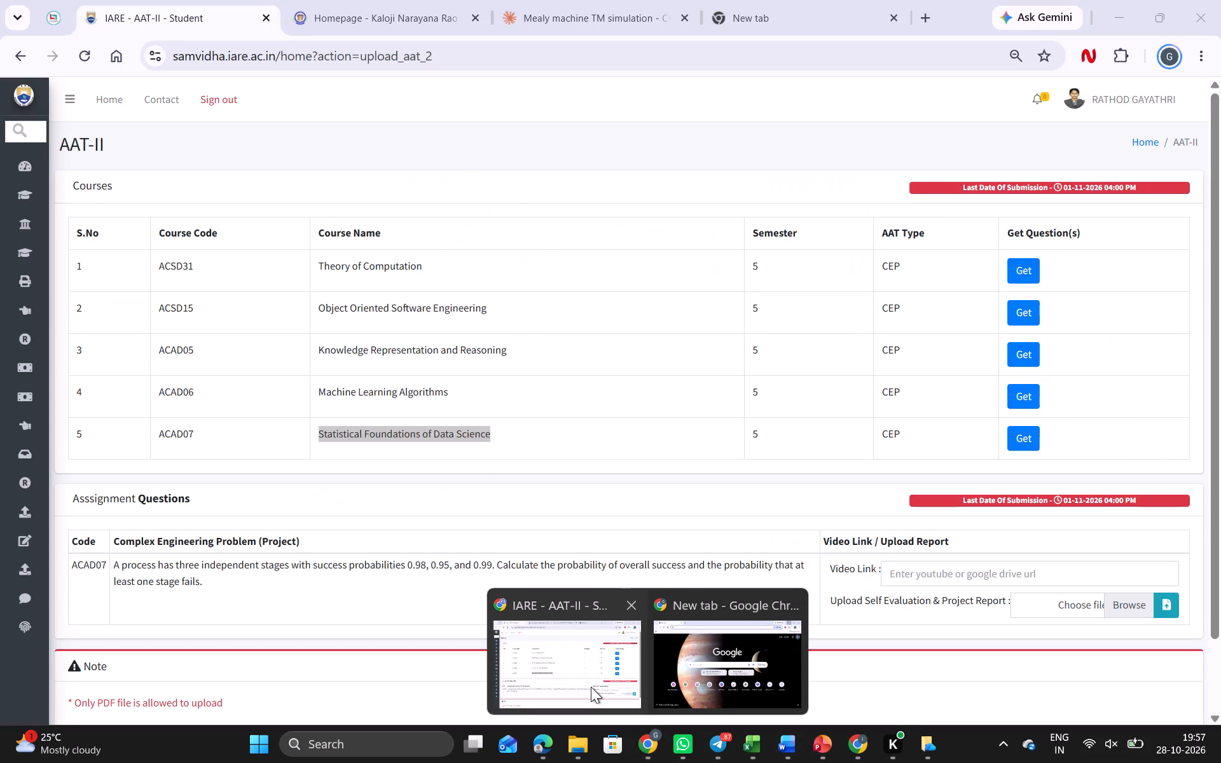
click(473, 459)
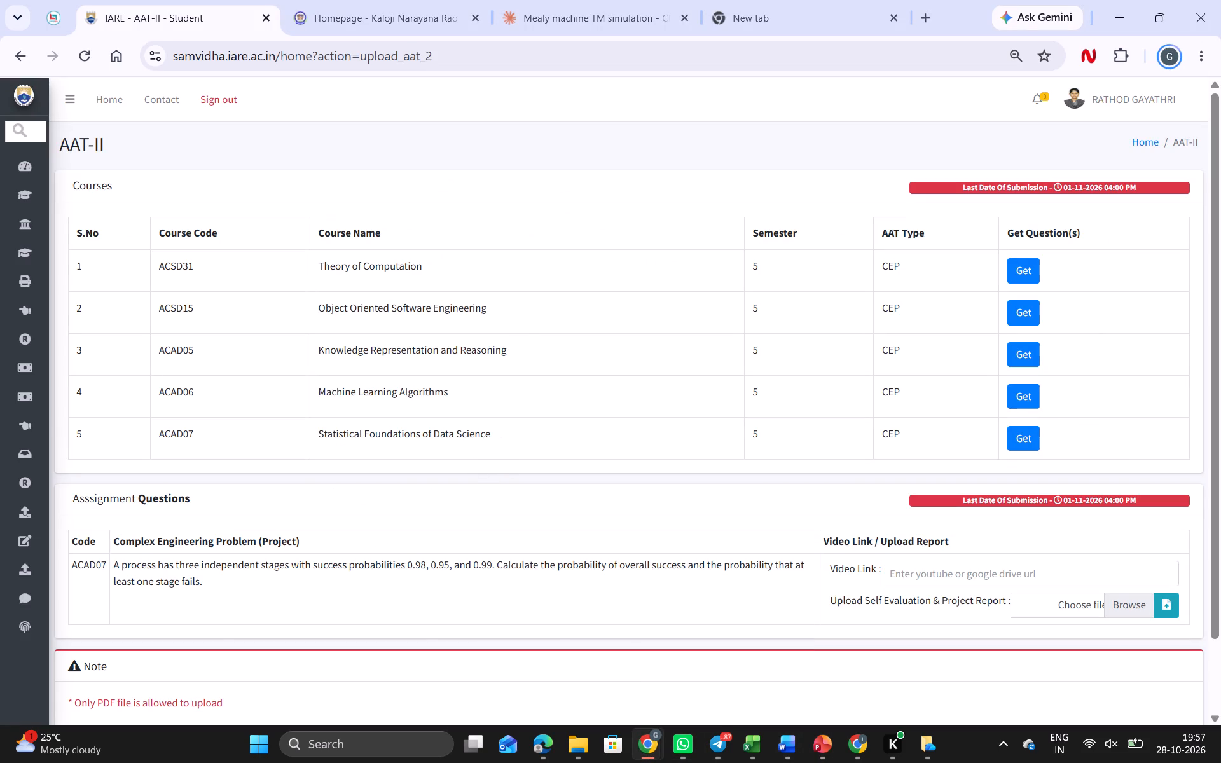
drag(488, 434, 355, 433)
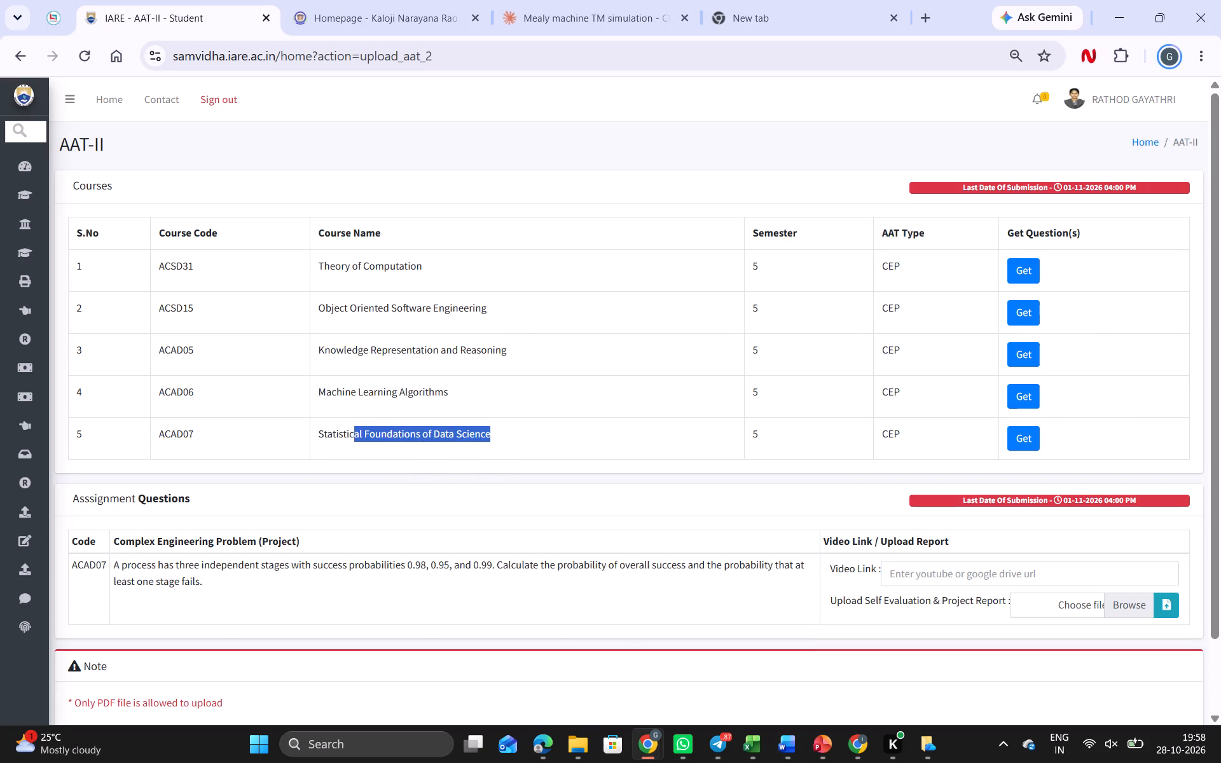
drag(355, 433, 321, 433)
drag(321, 433, 320, 432)
key(ctrl+c)
click(816, 738)
click(970, 637)
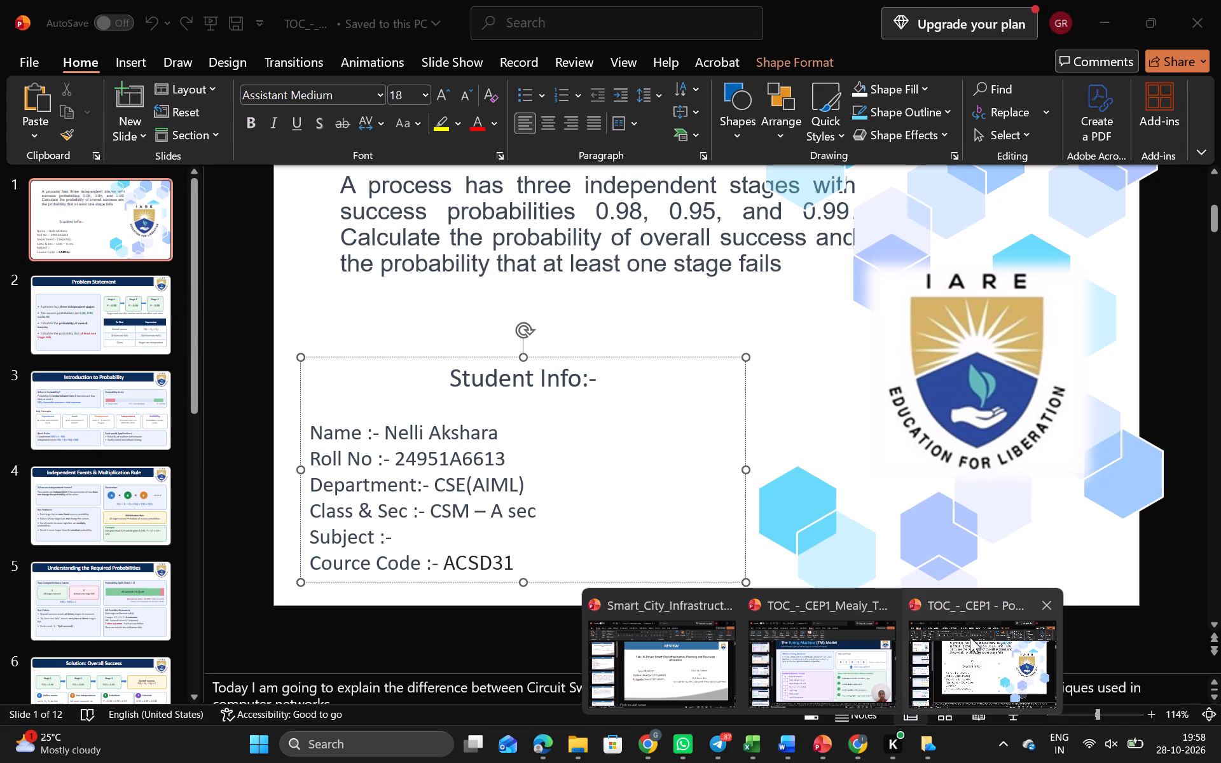
key(ctrl+v)
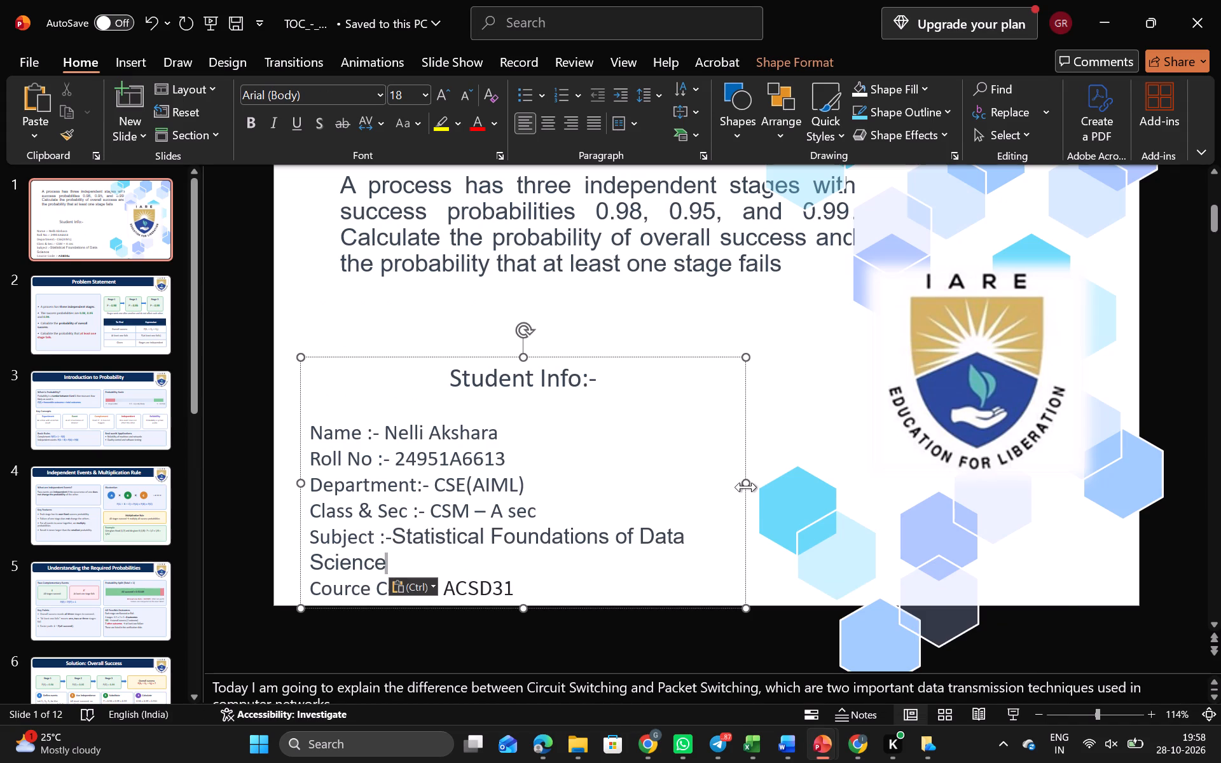
Widen the Student Info text box so the Subject entry fits on one line.
drag(748, 483, 839, 479)
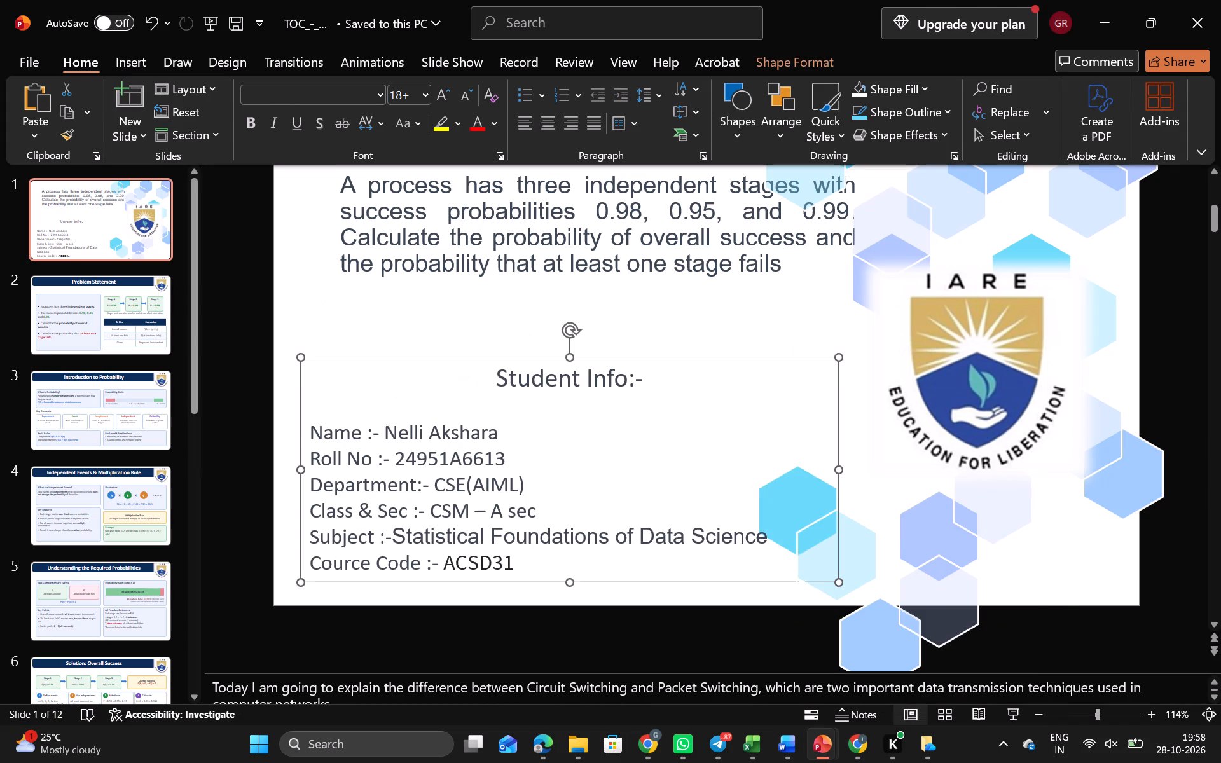
Change the Class & Sec entry to CSM – B sec.
click(503, 511)
key(BackSpace)
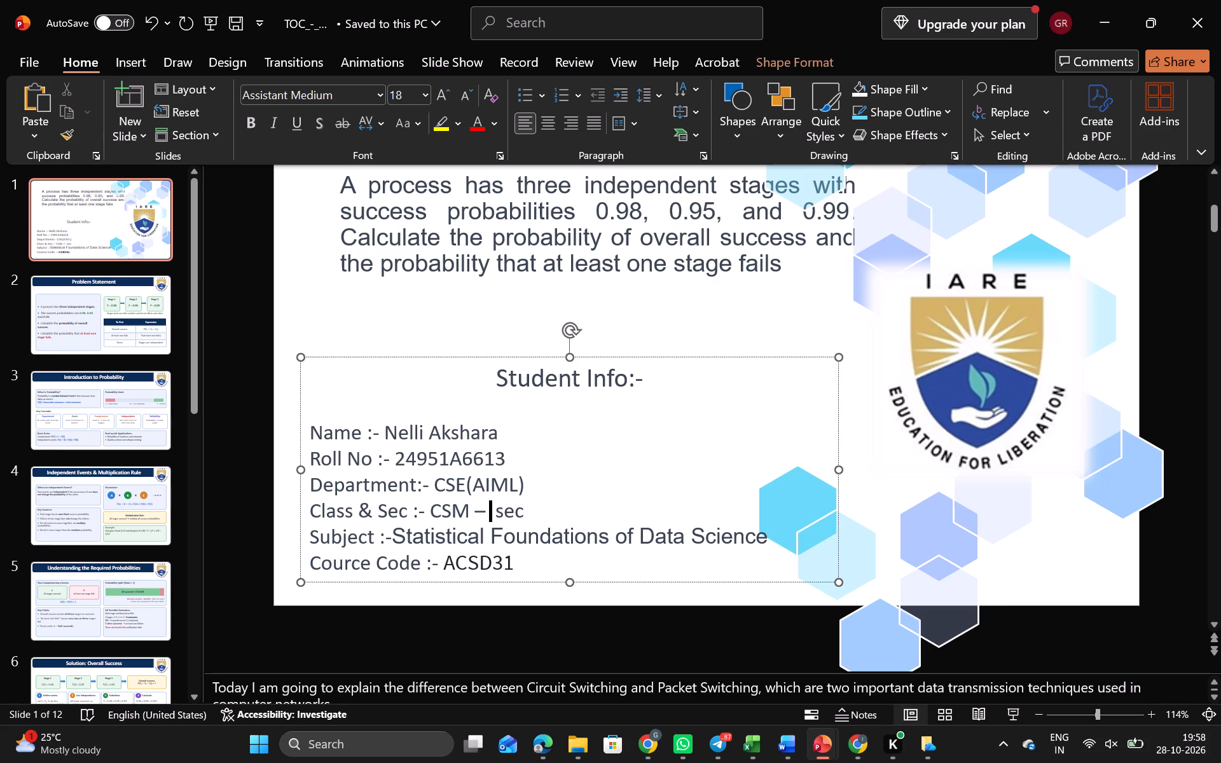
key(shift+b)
Replace the Roll No entry with the new student's roll number, keeping Department on its own line.
drag(511, 457, 434, 465)
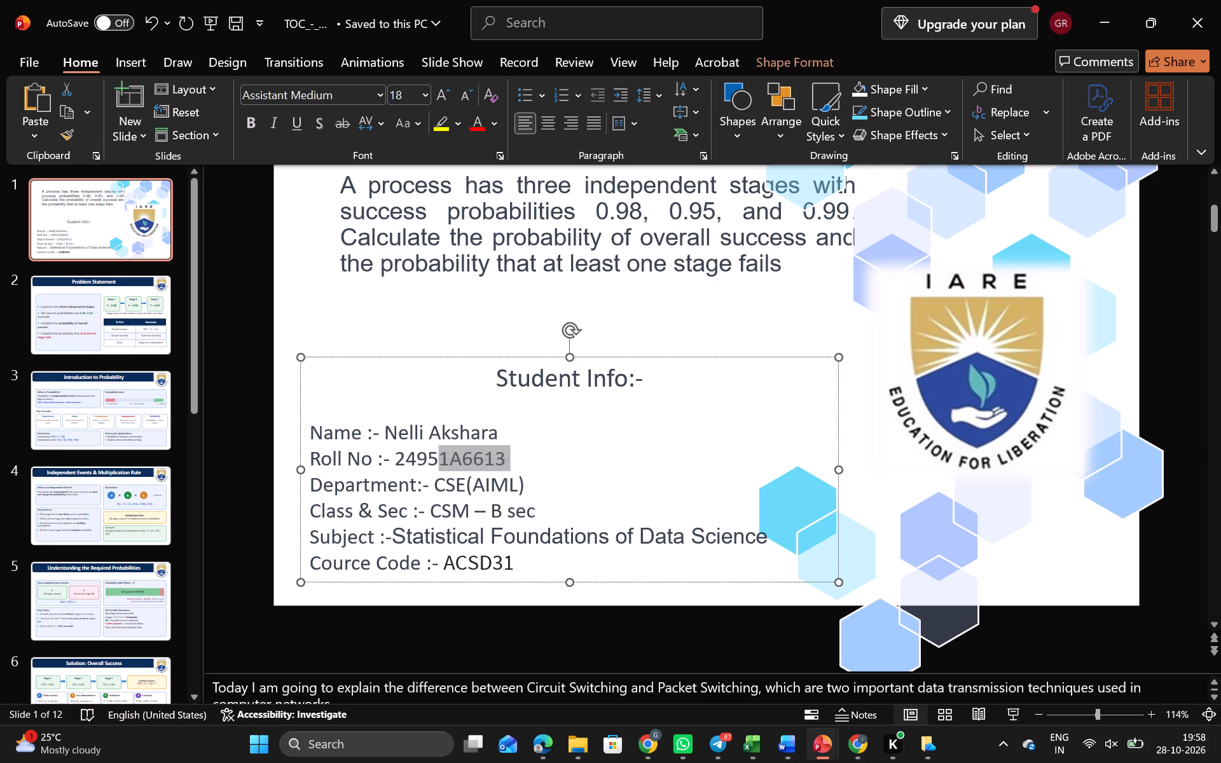
key(BackSpace)
key(BackSpace)
key(BackSpace)
key(BackSpace)
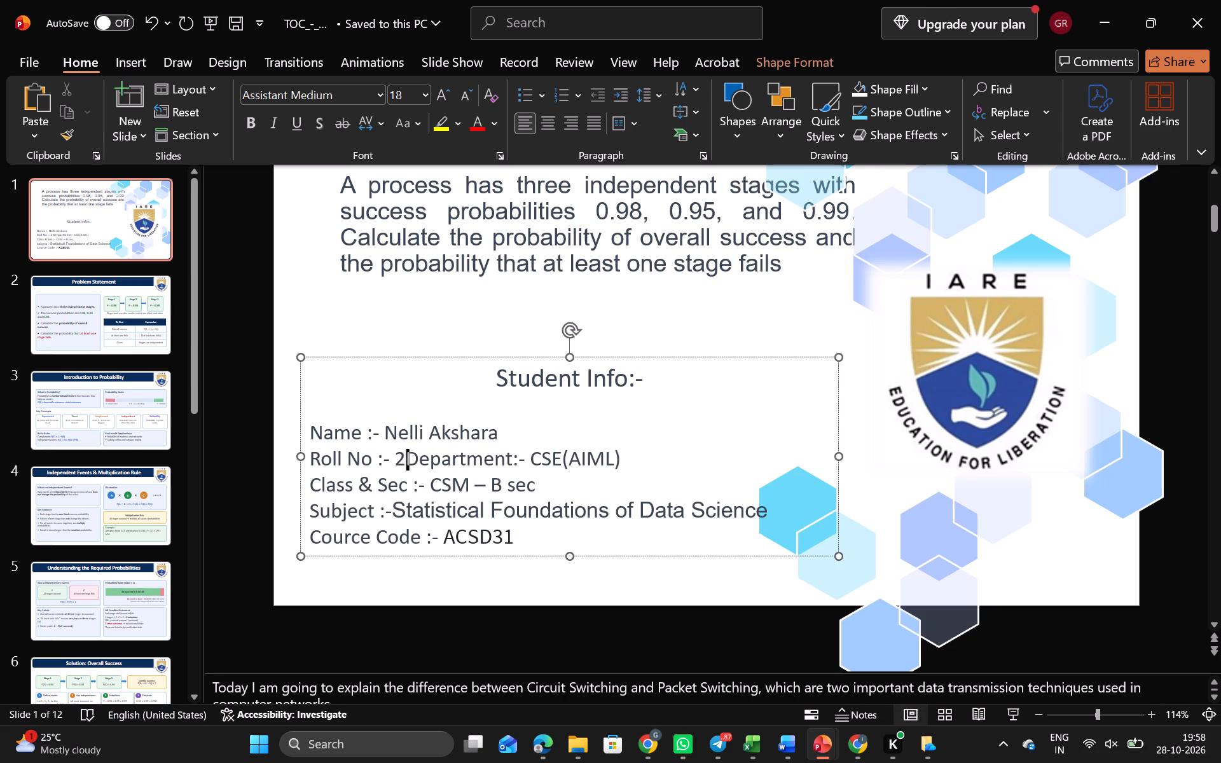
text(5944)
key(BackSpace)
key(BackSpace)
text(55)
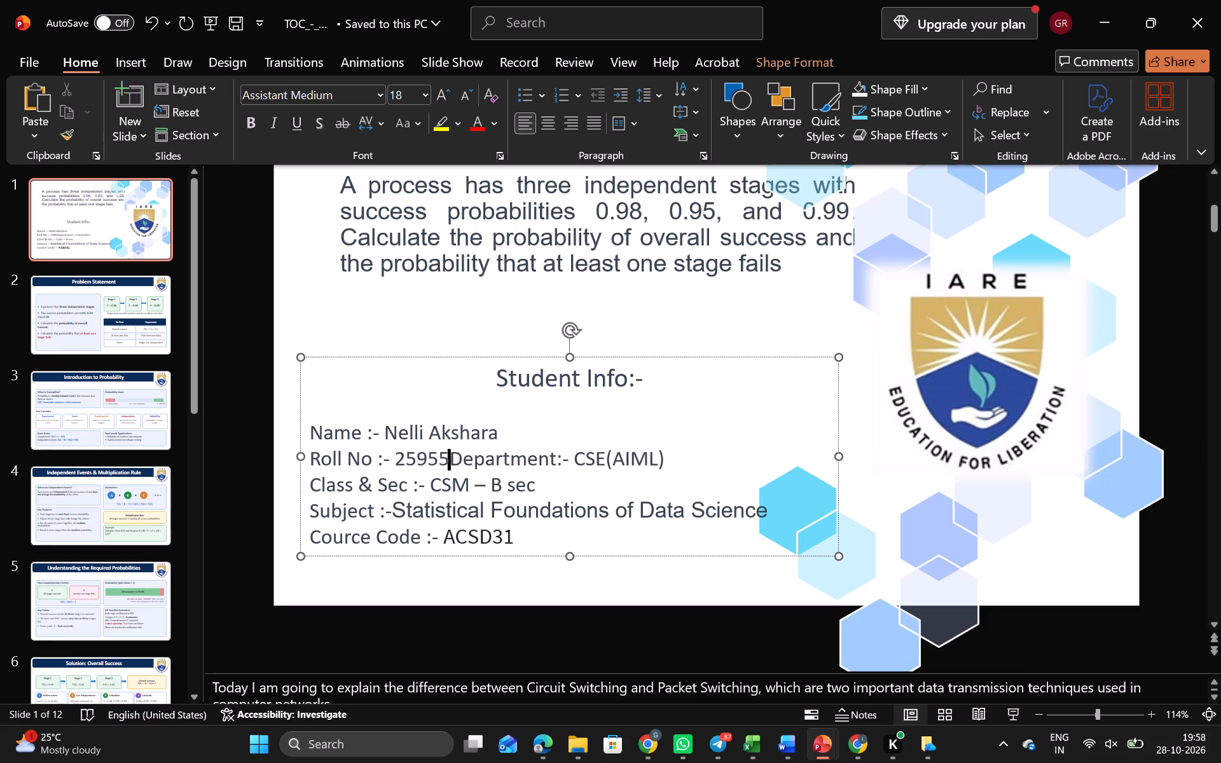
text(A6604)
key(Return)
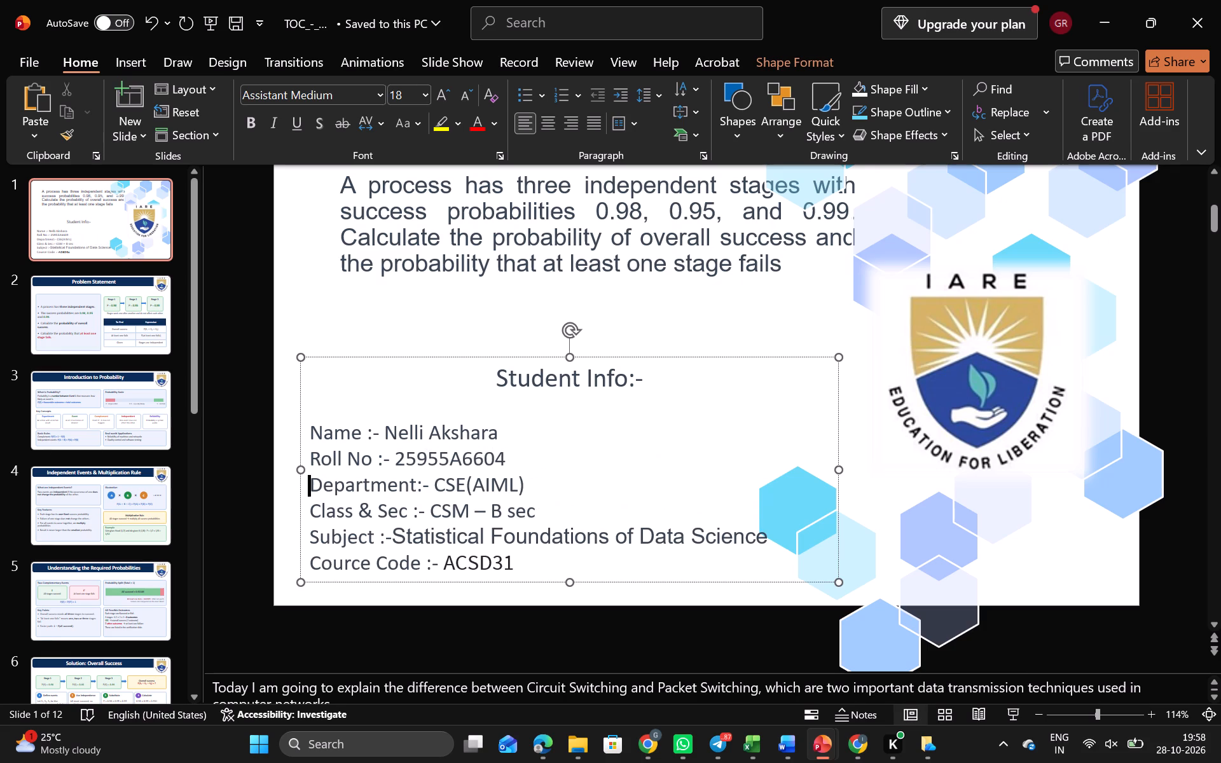
Replace the Name entry with the new student's name, keeping Roll No on its own line, and save the presentation.
click(503, 433)
drag(503, 433, 418, 434)
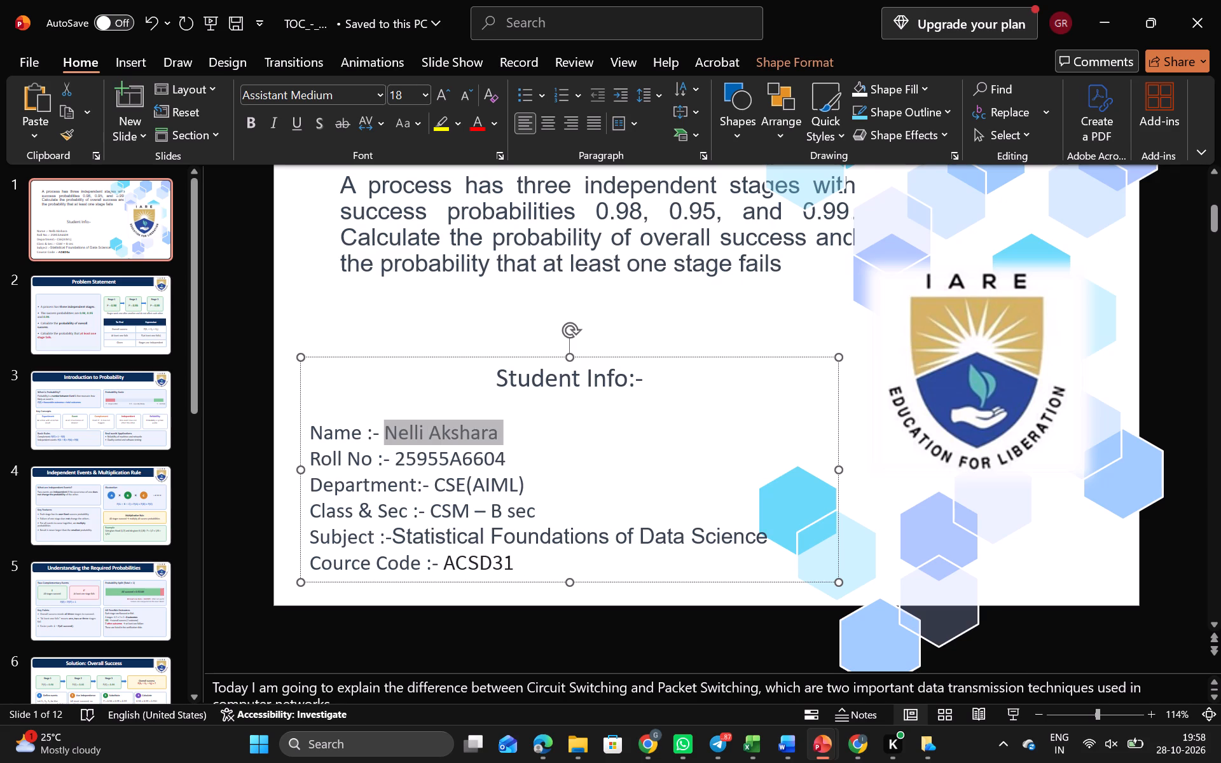
drag(418, 434, 415, 434)
key(BackSpace)
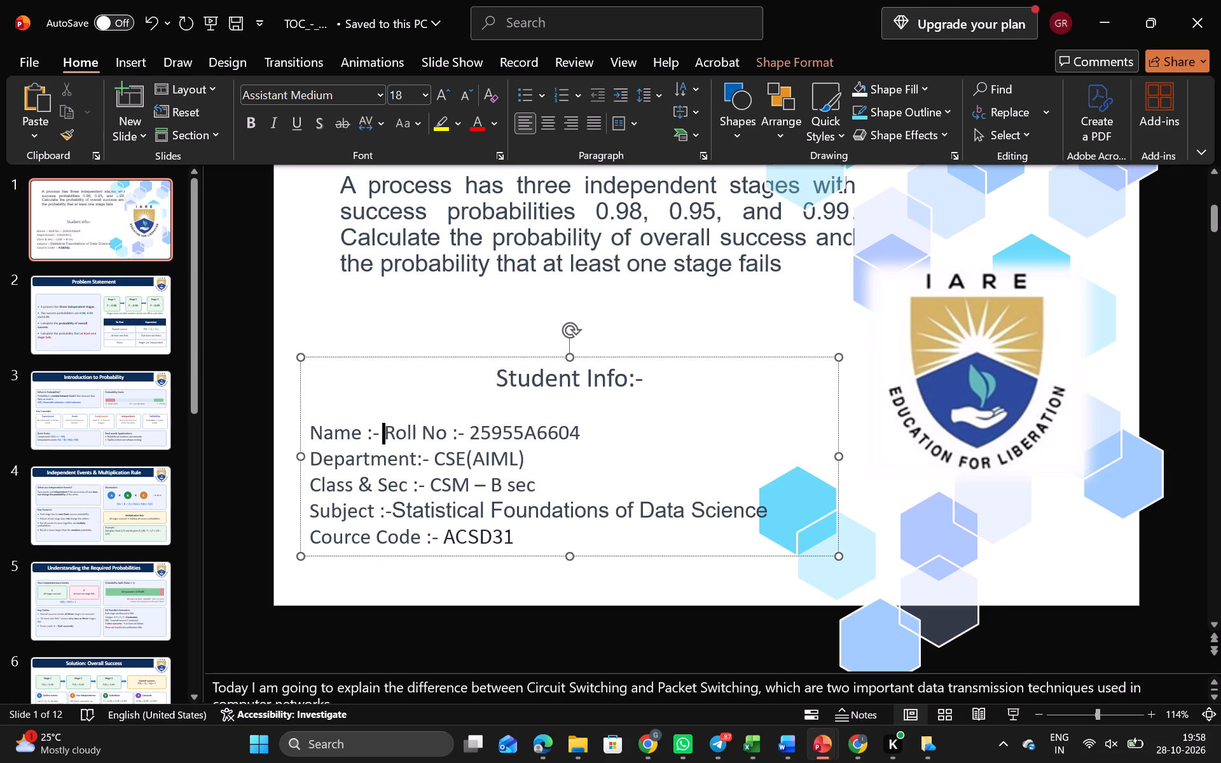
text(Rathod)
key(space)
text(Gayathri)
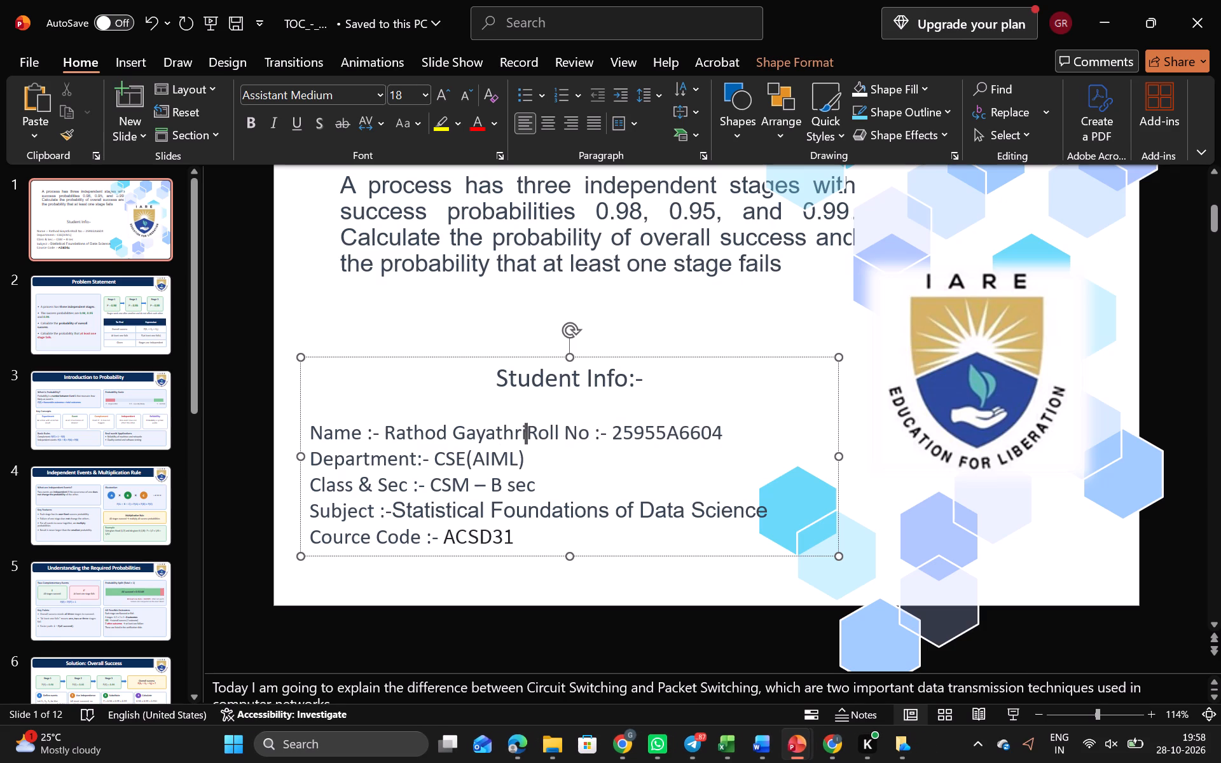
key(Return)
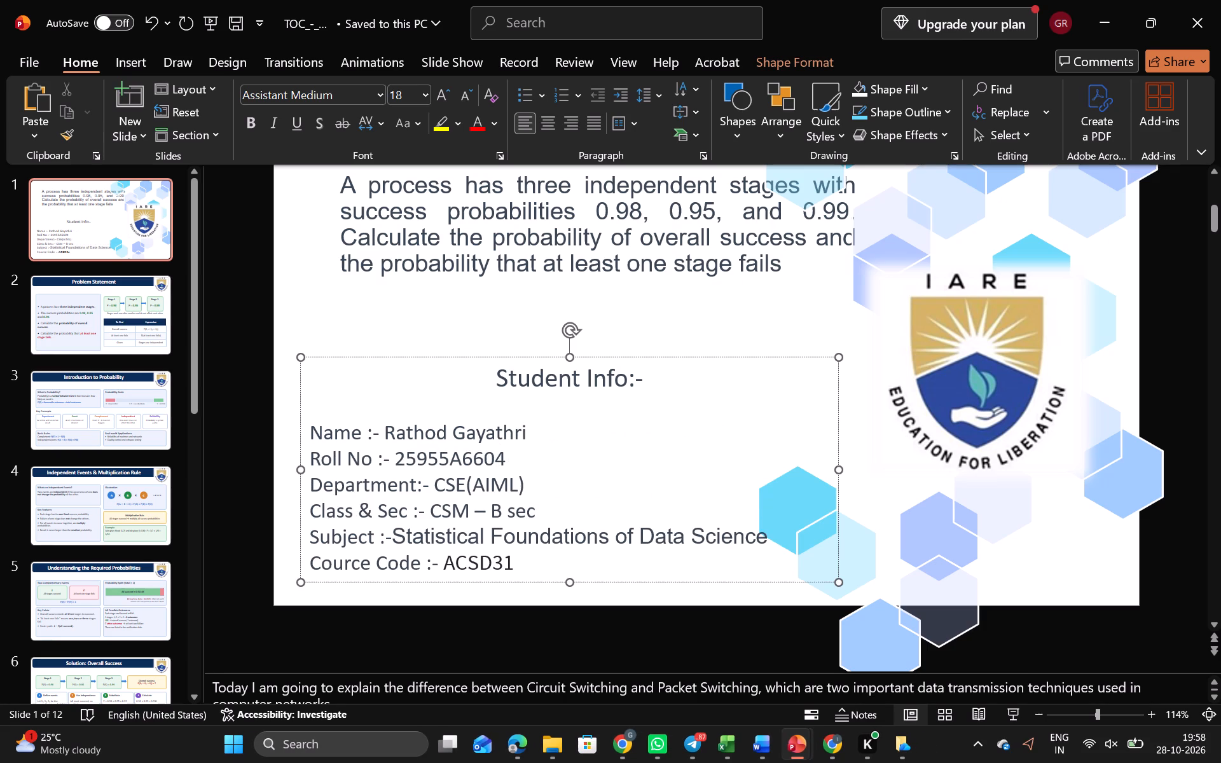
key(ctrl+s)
Review the slides after the title slide, from Problem Statement through Independent Events & Multiplication Rule.
click(794, 279)
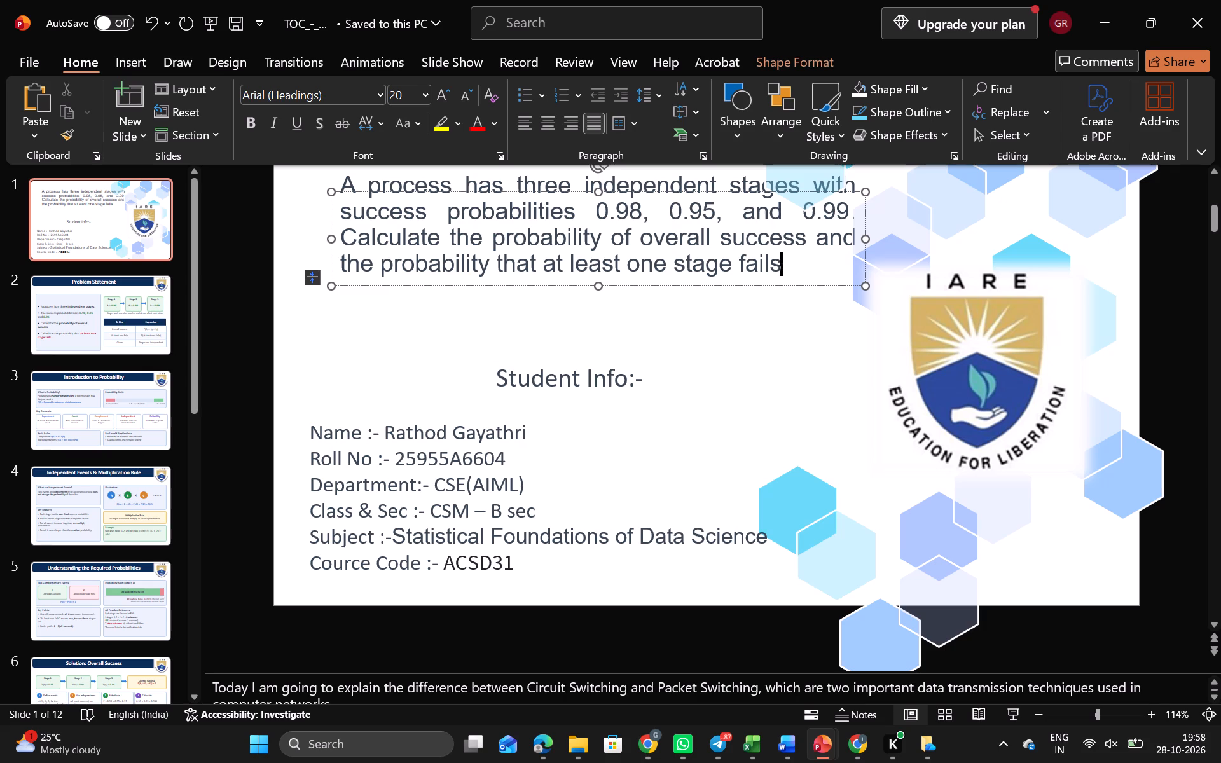
key(Down)
click(1217, 491)
key(Down)
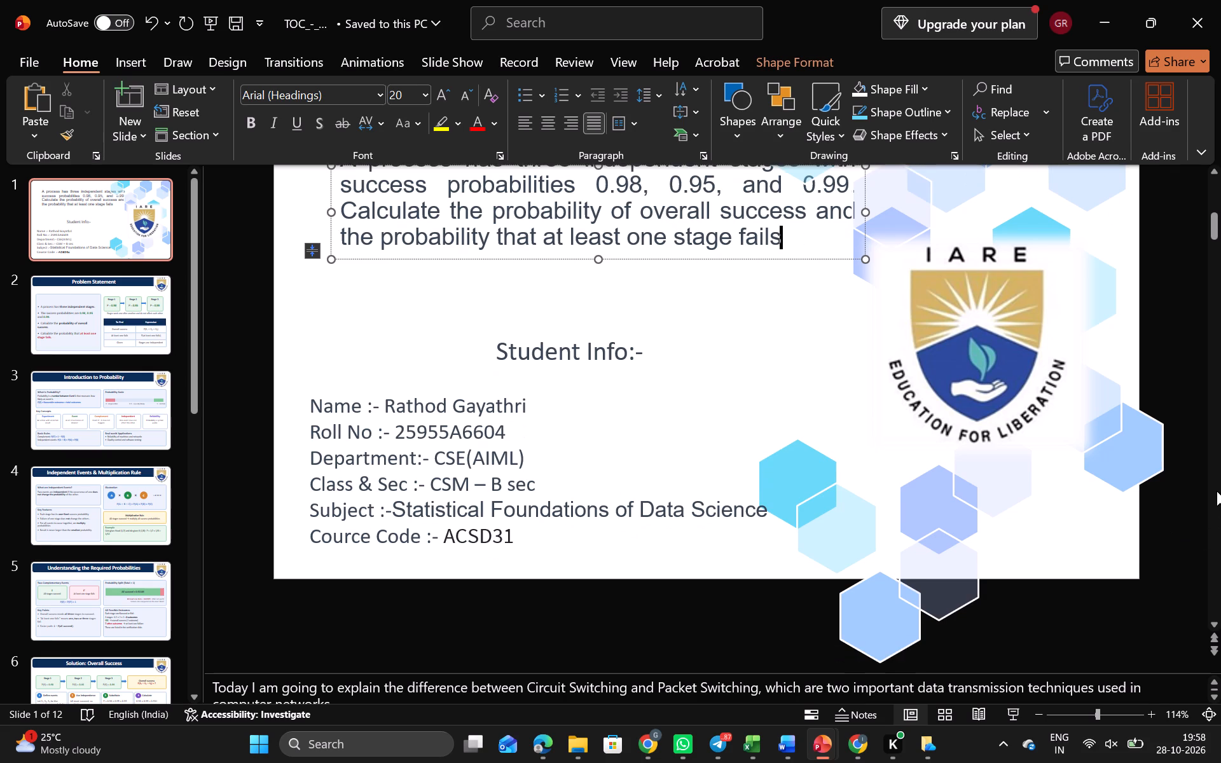
click(1217, 491)
click(1180, 499)
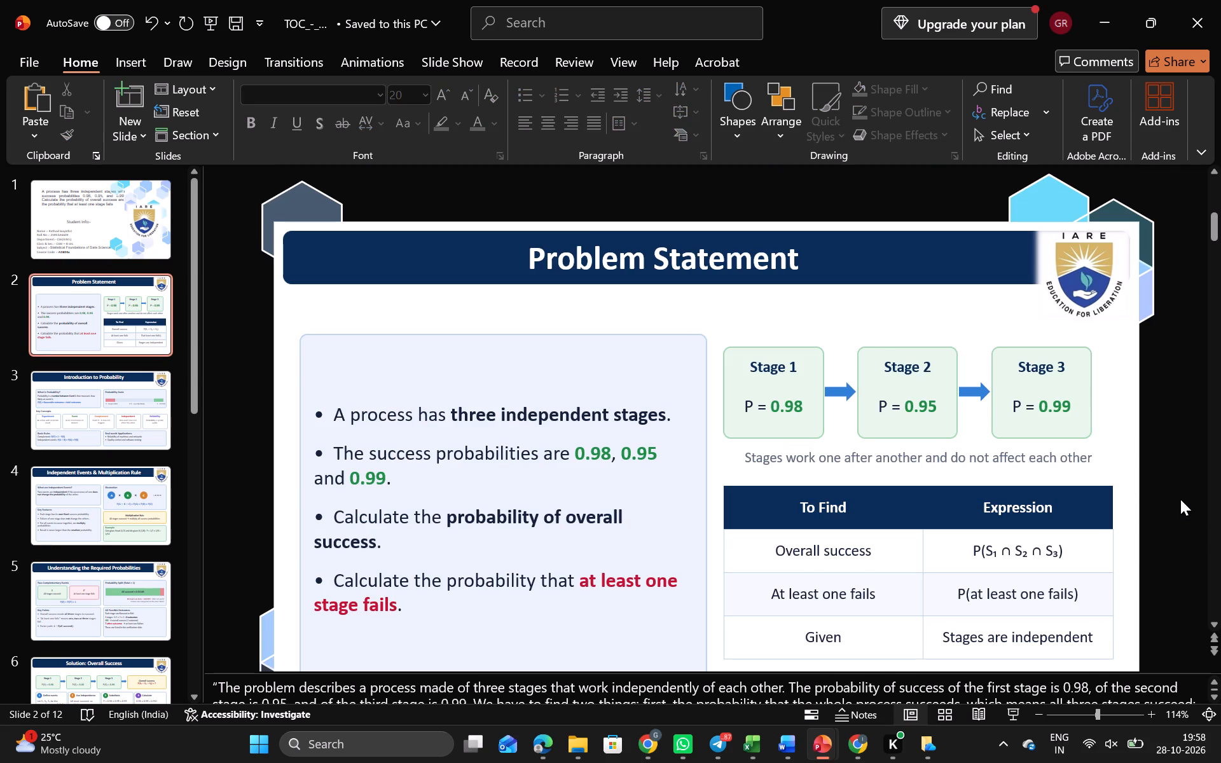
key(Down)
key(Down)
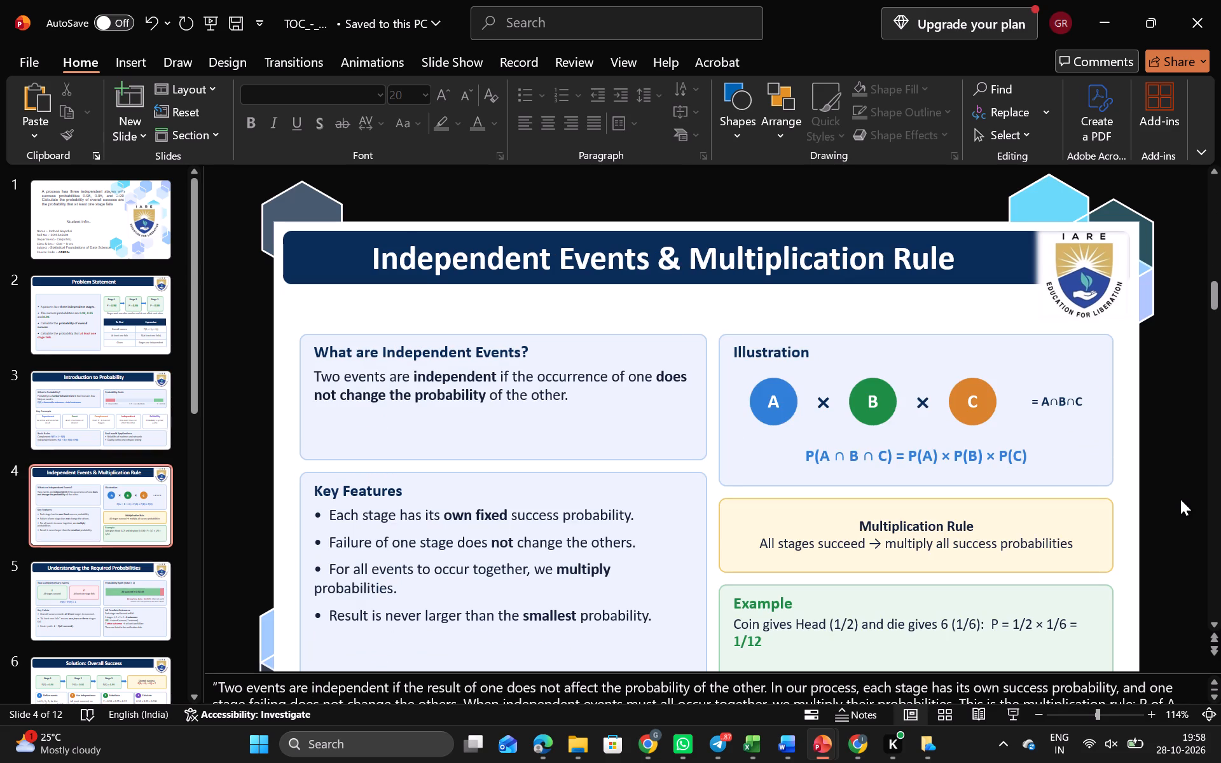
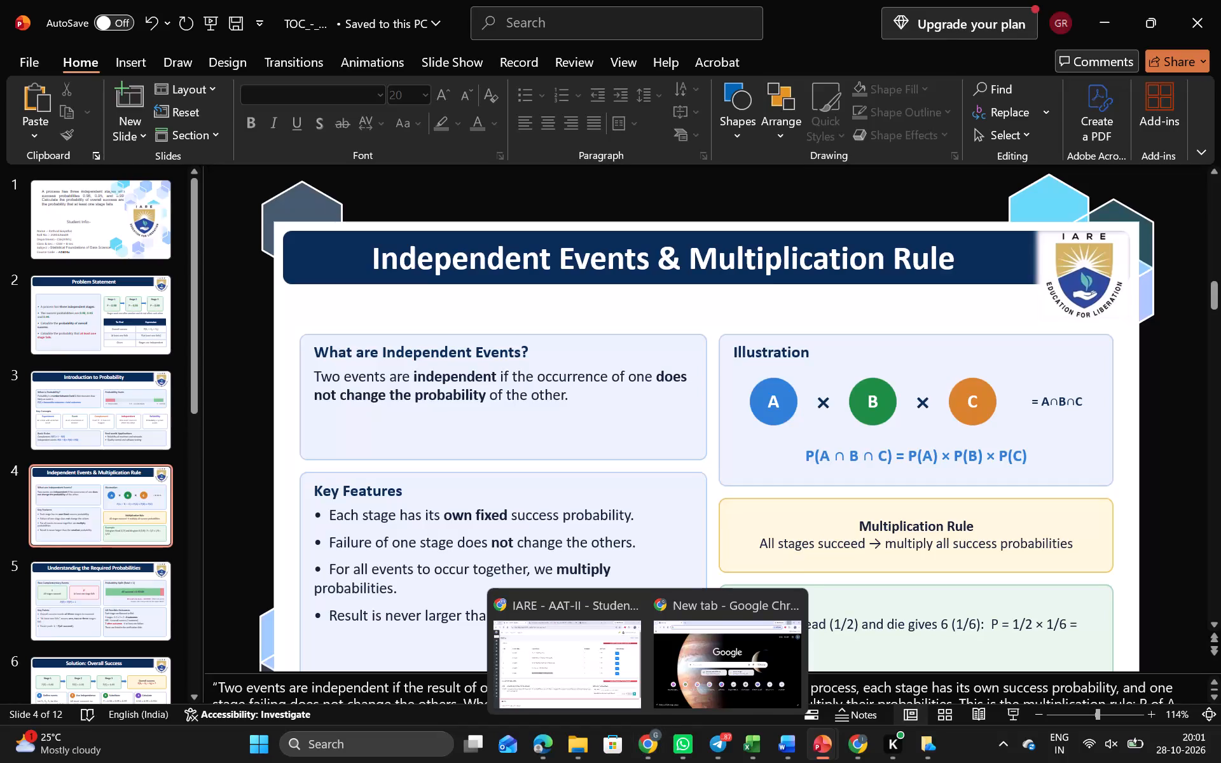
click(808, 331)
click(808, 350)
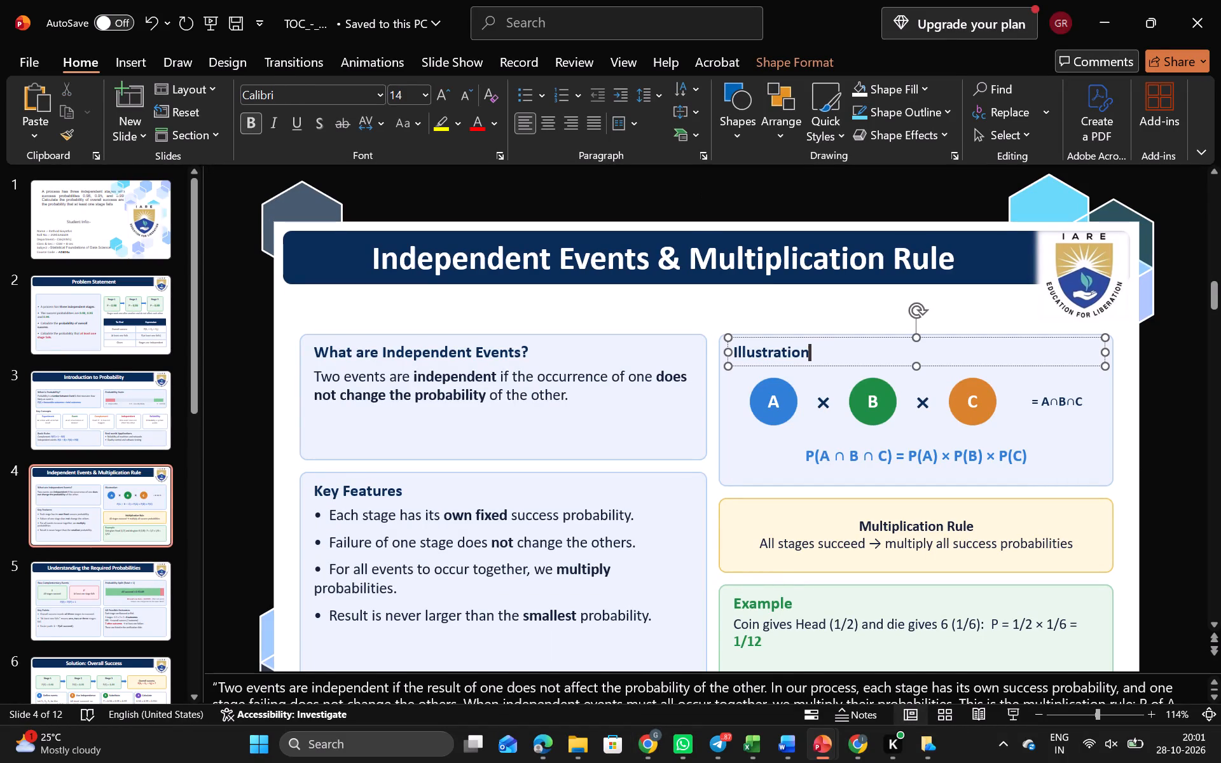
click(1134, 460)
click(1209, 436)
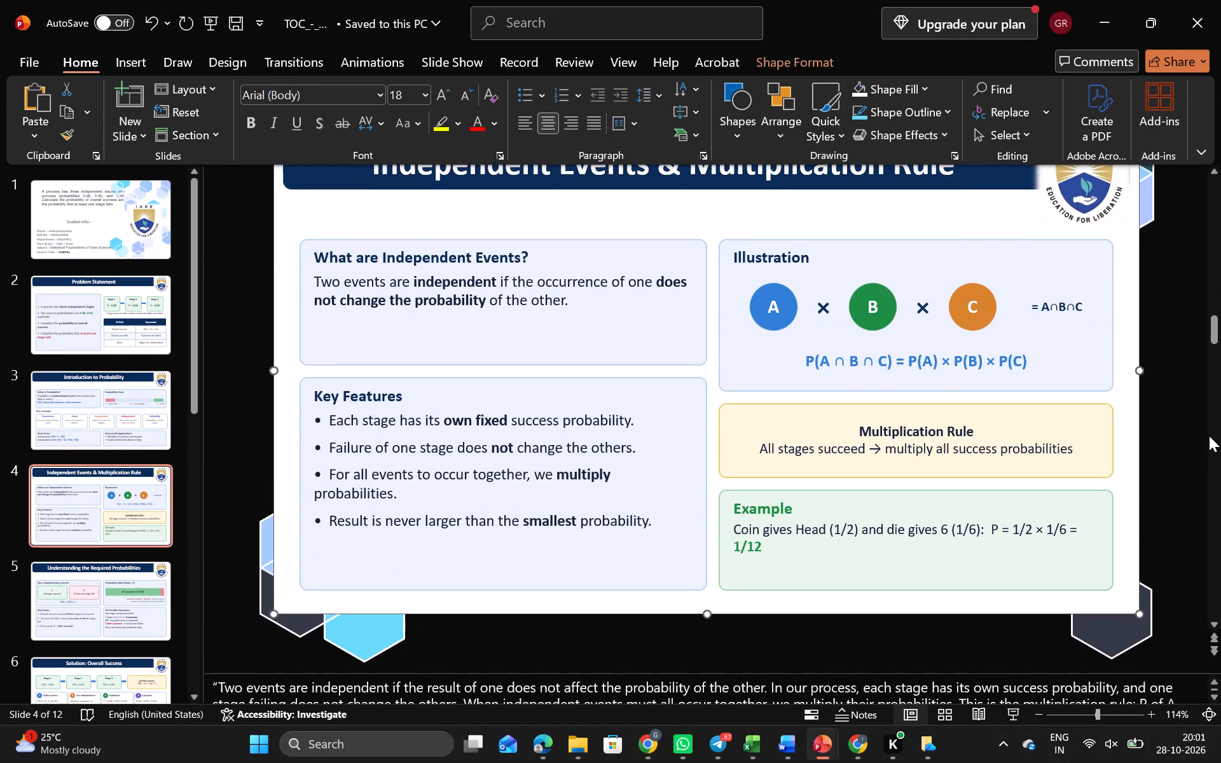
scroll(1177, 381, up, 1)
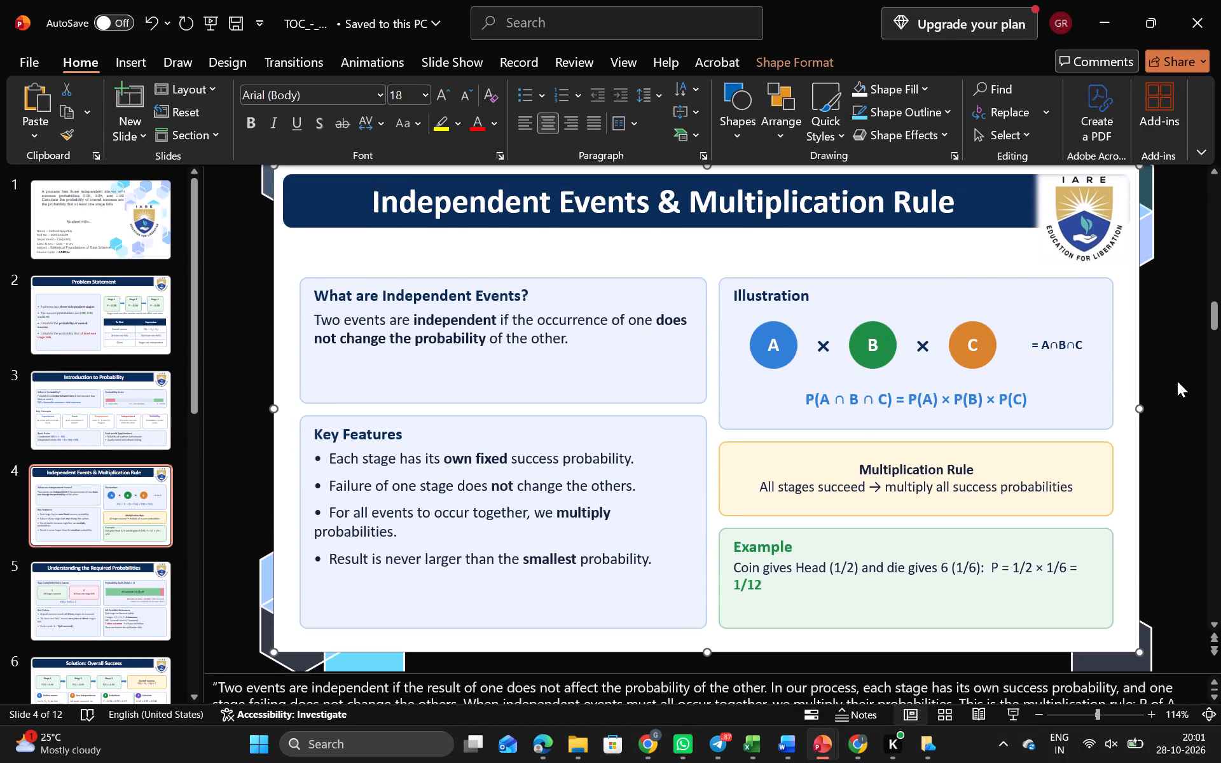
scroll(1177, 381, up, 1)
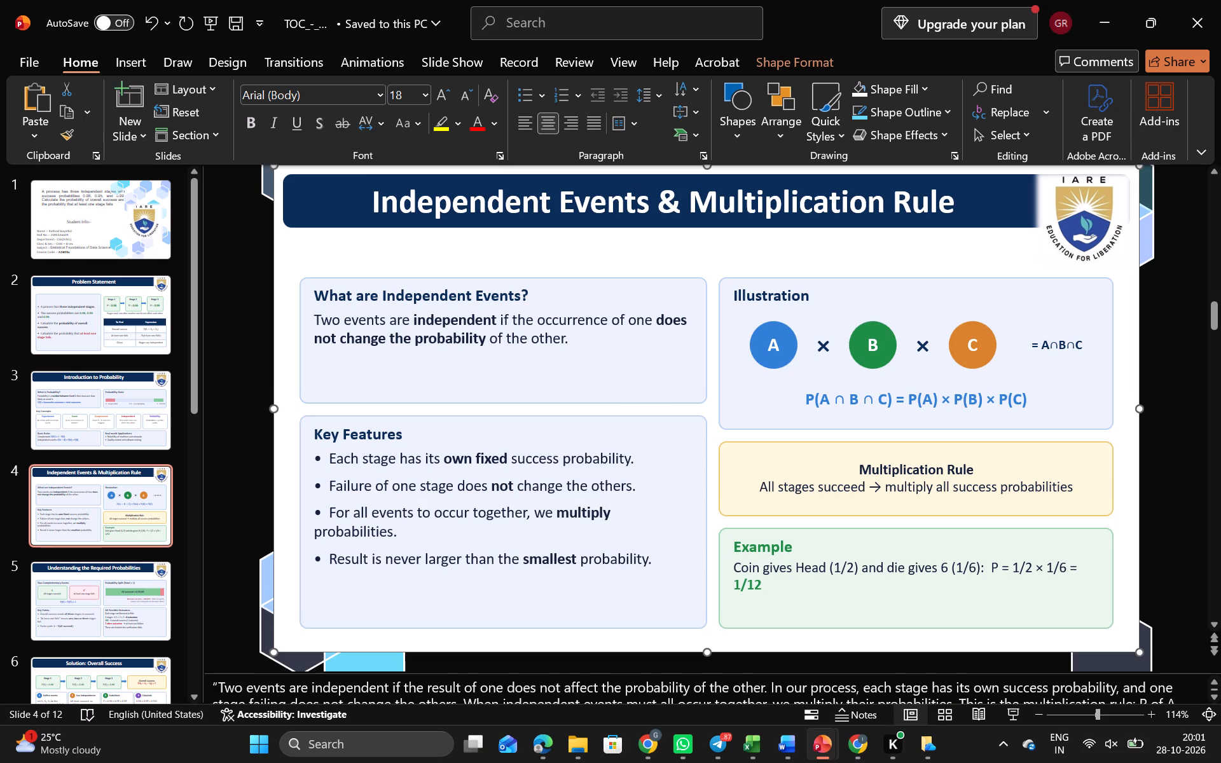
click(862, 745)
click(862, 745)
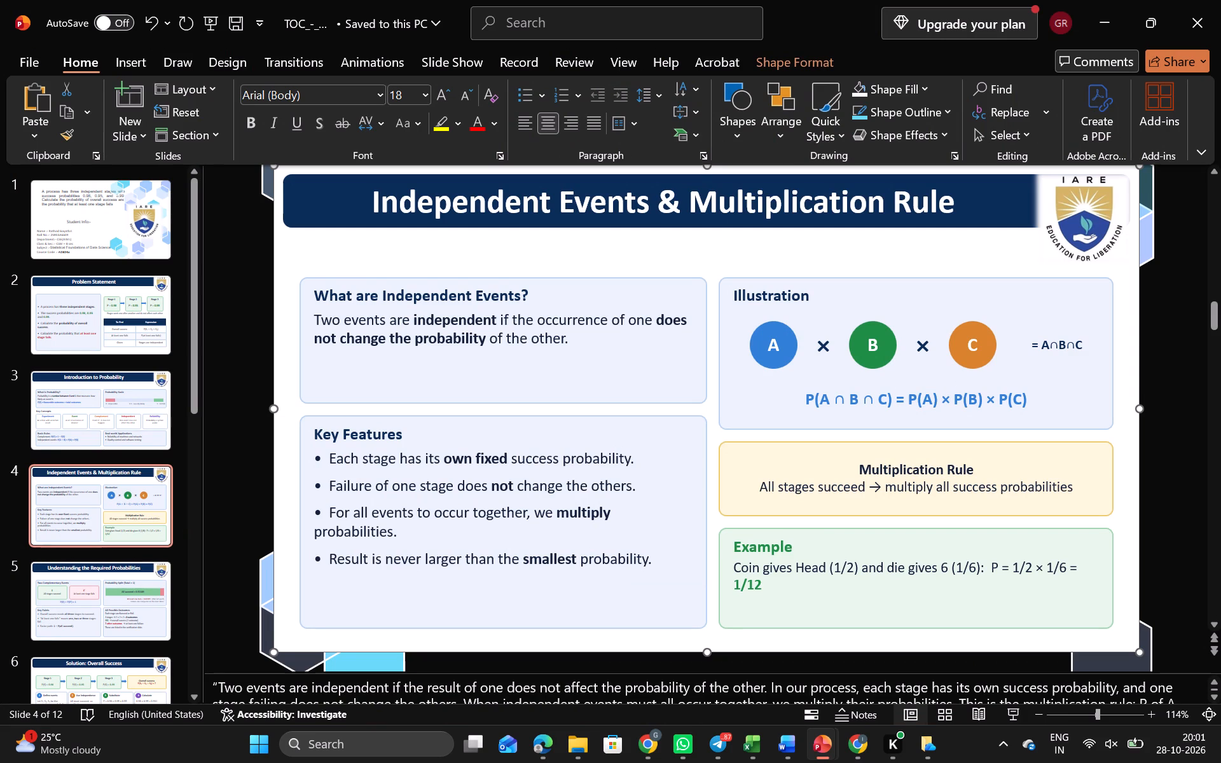
On the title slide, shift the problem-statement text box left to line up with the student details and extend its top and right edges.
key(Up)
key(Up)
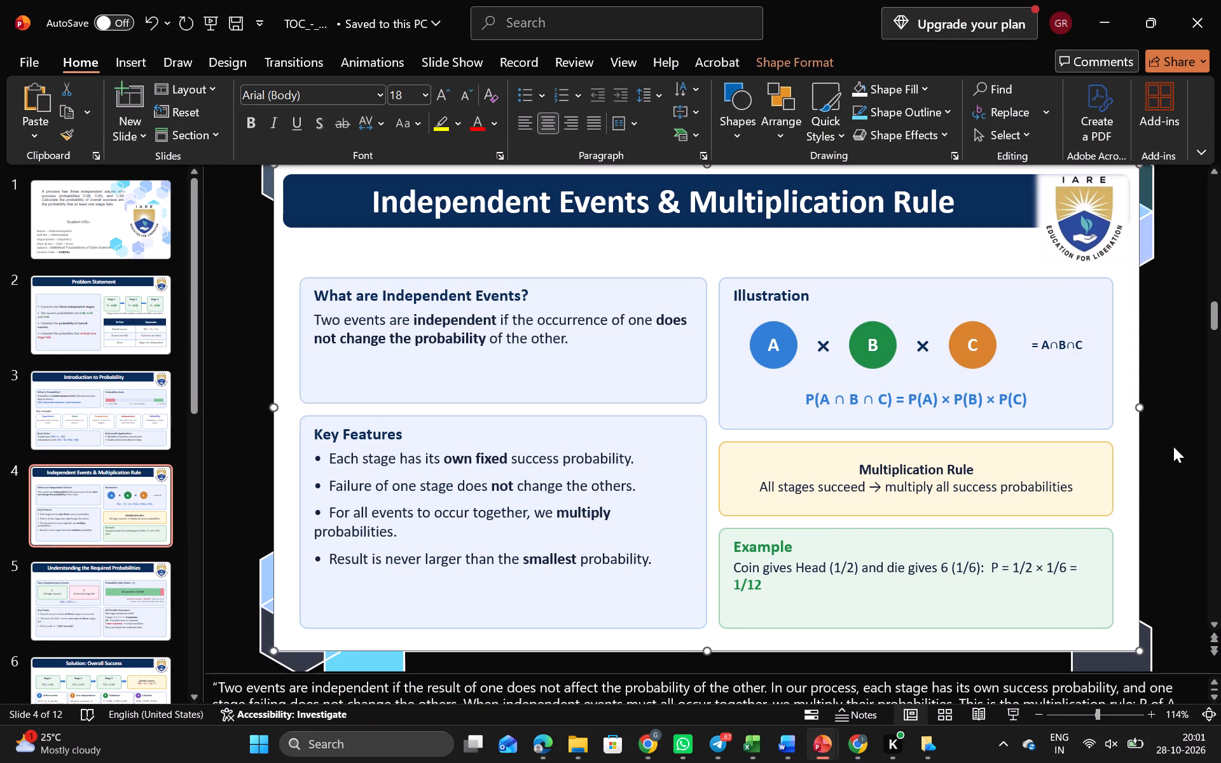
click(1175, 446)
key(Up)
key(Up)
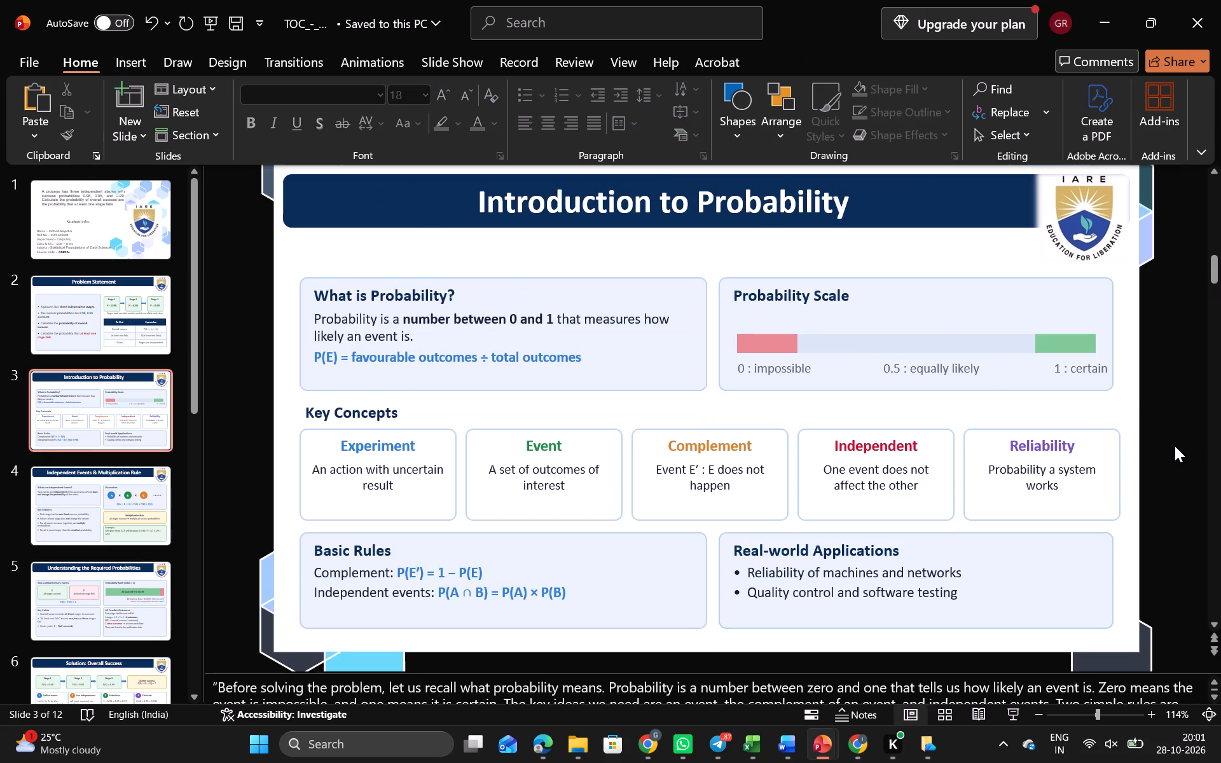
key(Up)
key(Up)
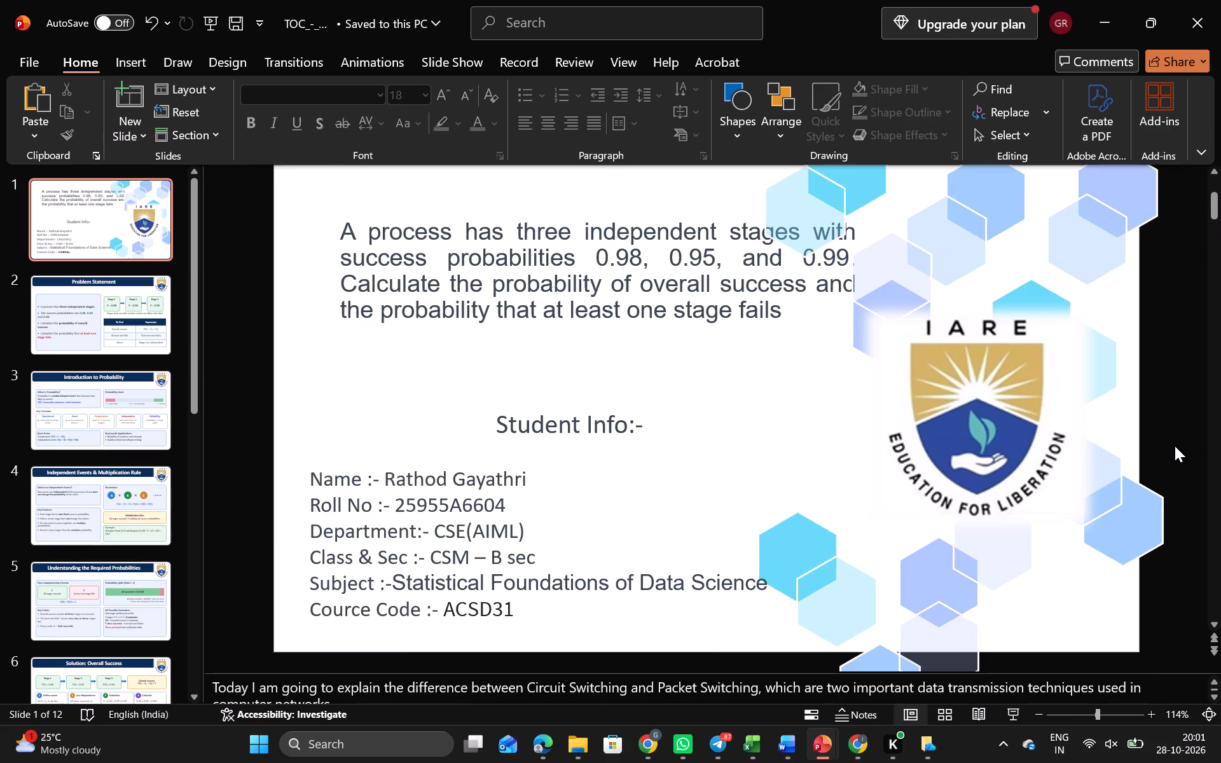
click(684, 299)
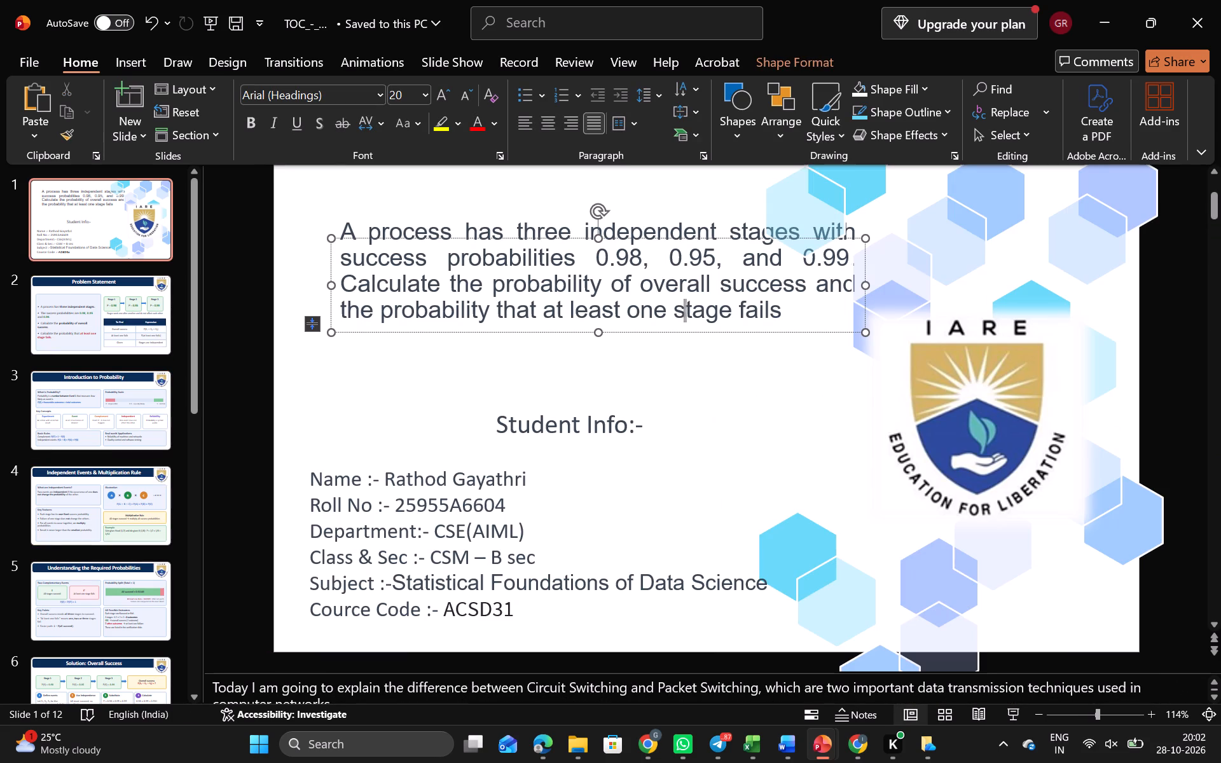
drag(570, 237, 537, 239)
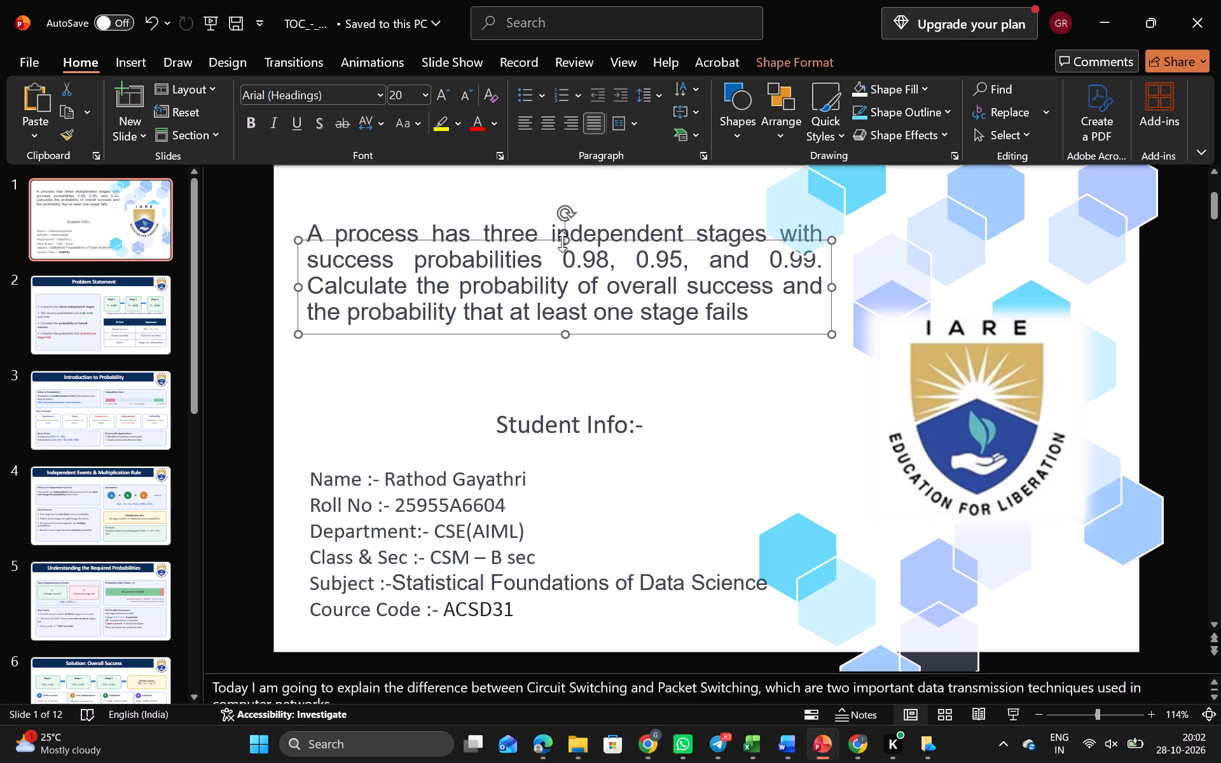
drag(562, 242, 562, 219)
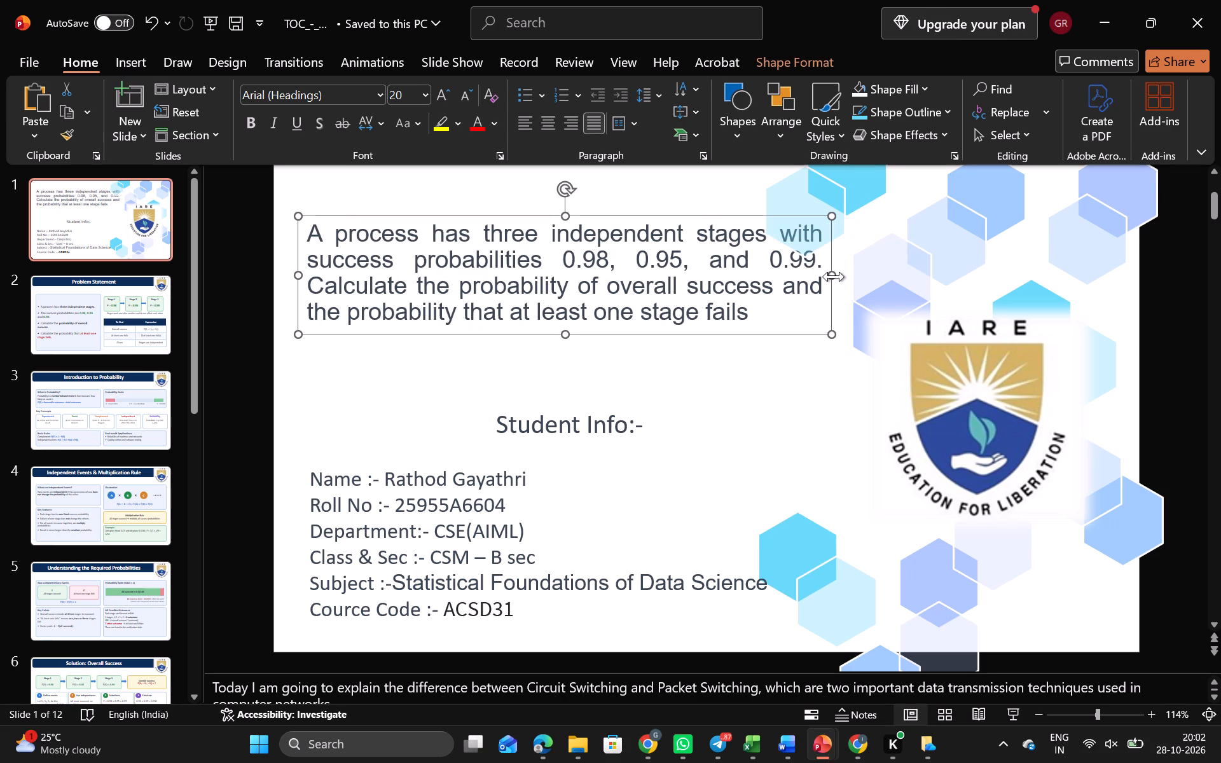
drag(834, 277, 861, 275)
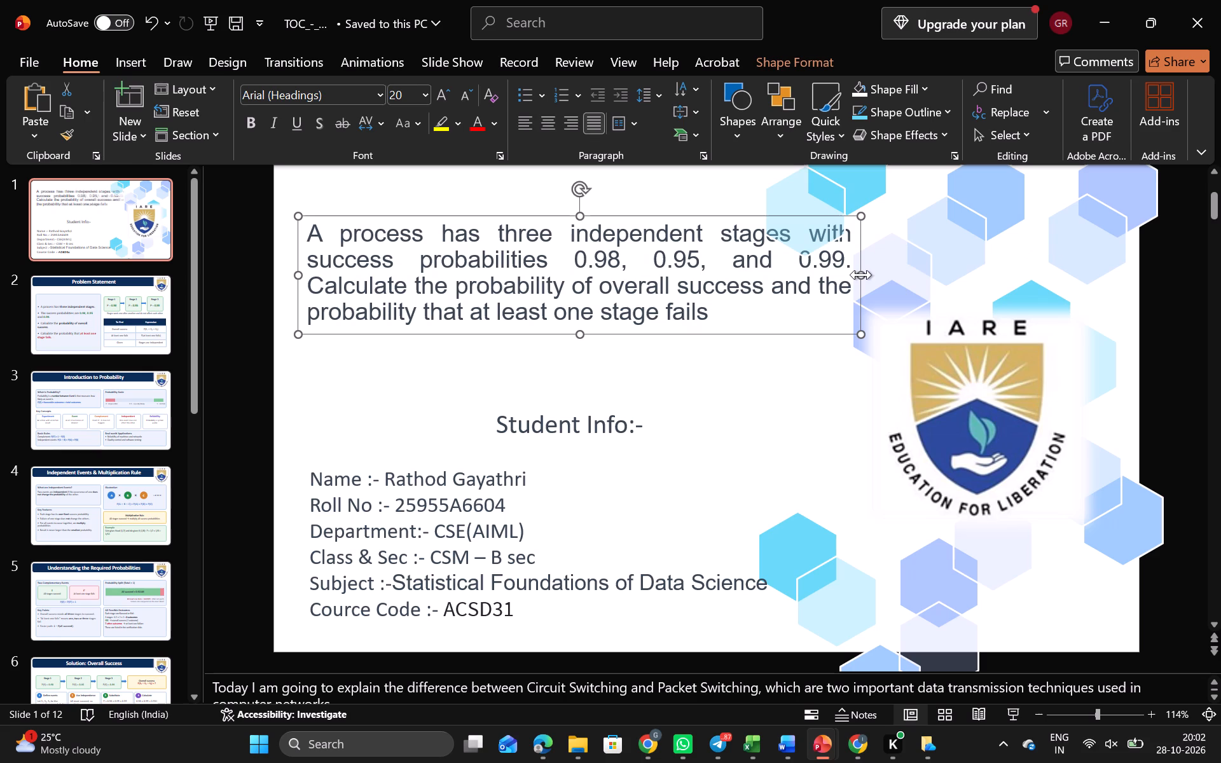
click(788, 408)
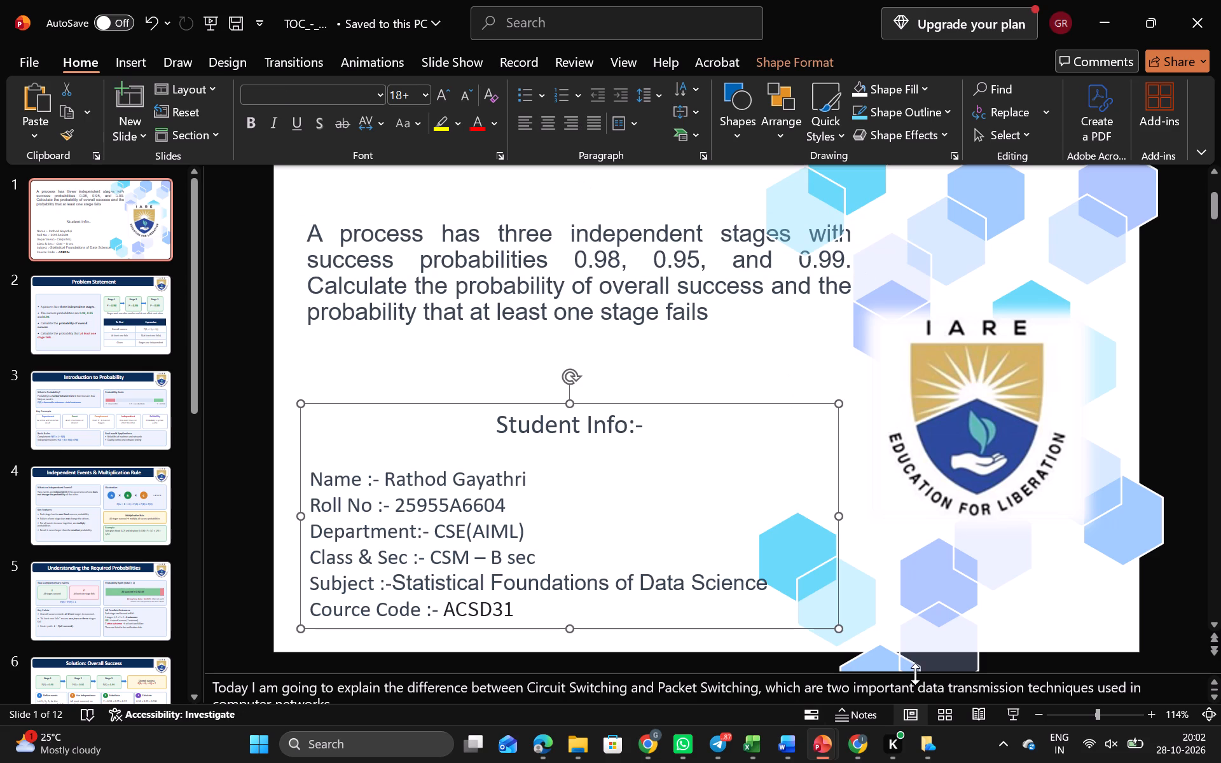
click(1202, 556)
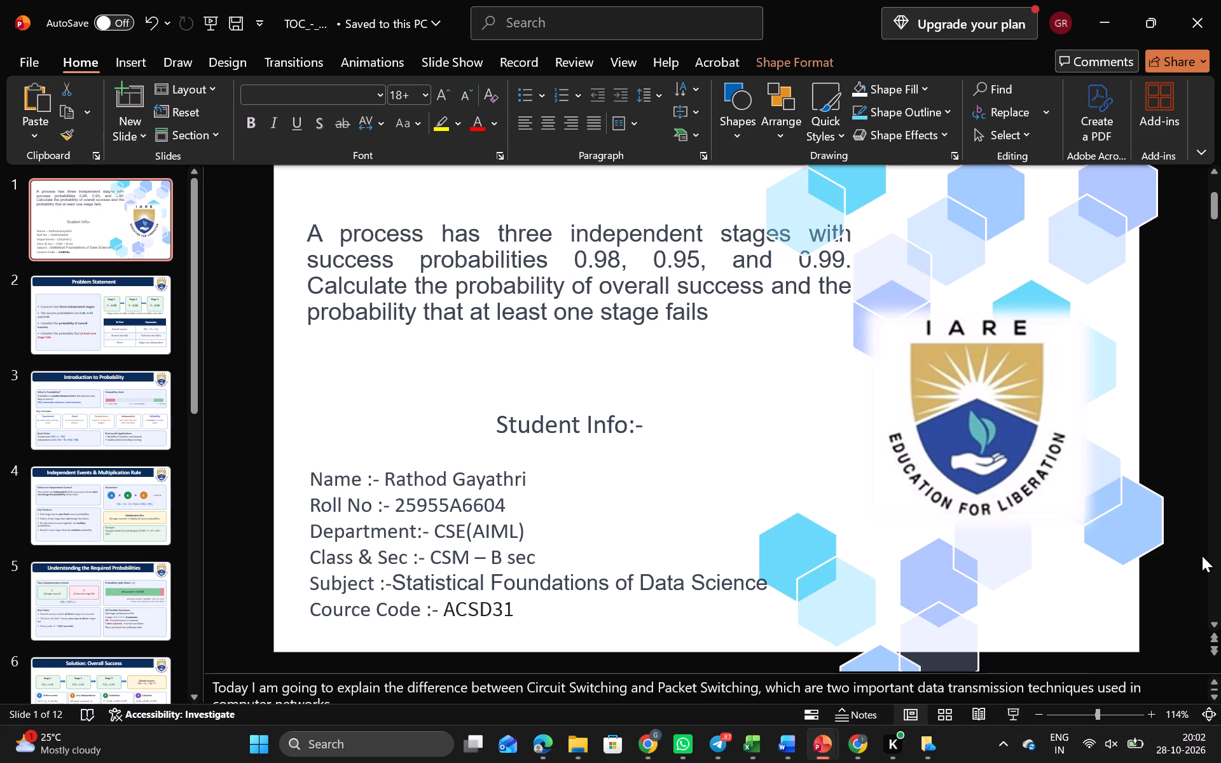
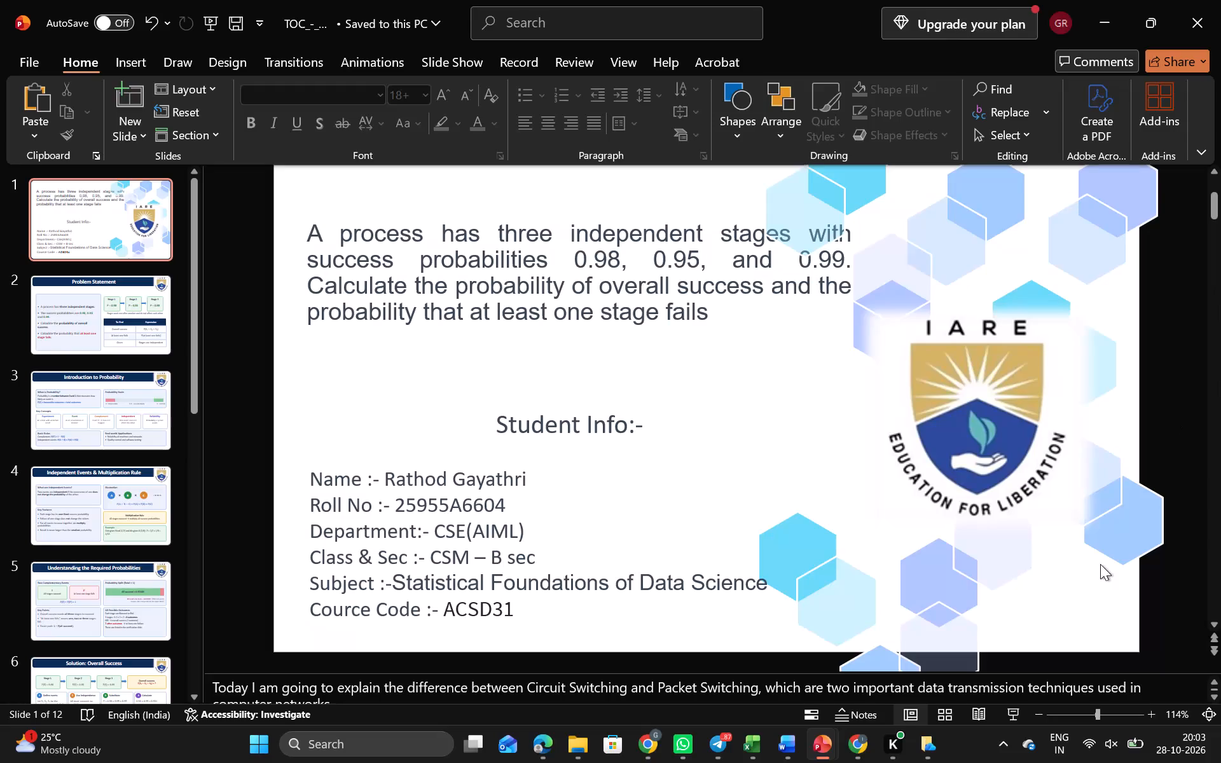
Switch to OneDrive and inspect the pending TOC_-_CEP1_Mealy_TM.mp4 uploads in its activity list.
click(925, 745)
click(1033, 741)
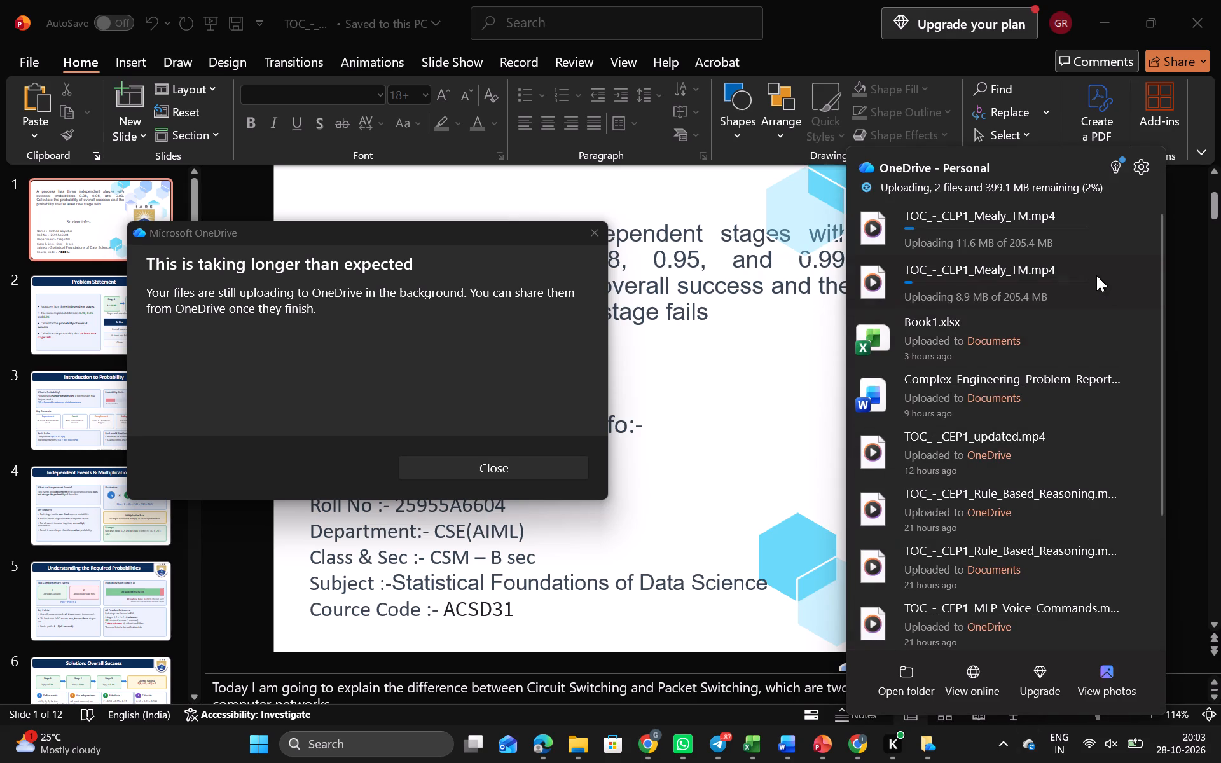
click(1020, 282)
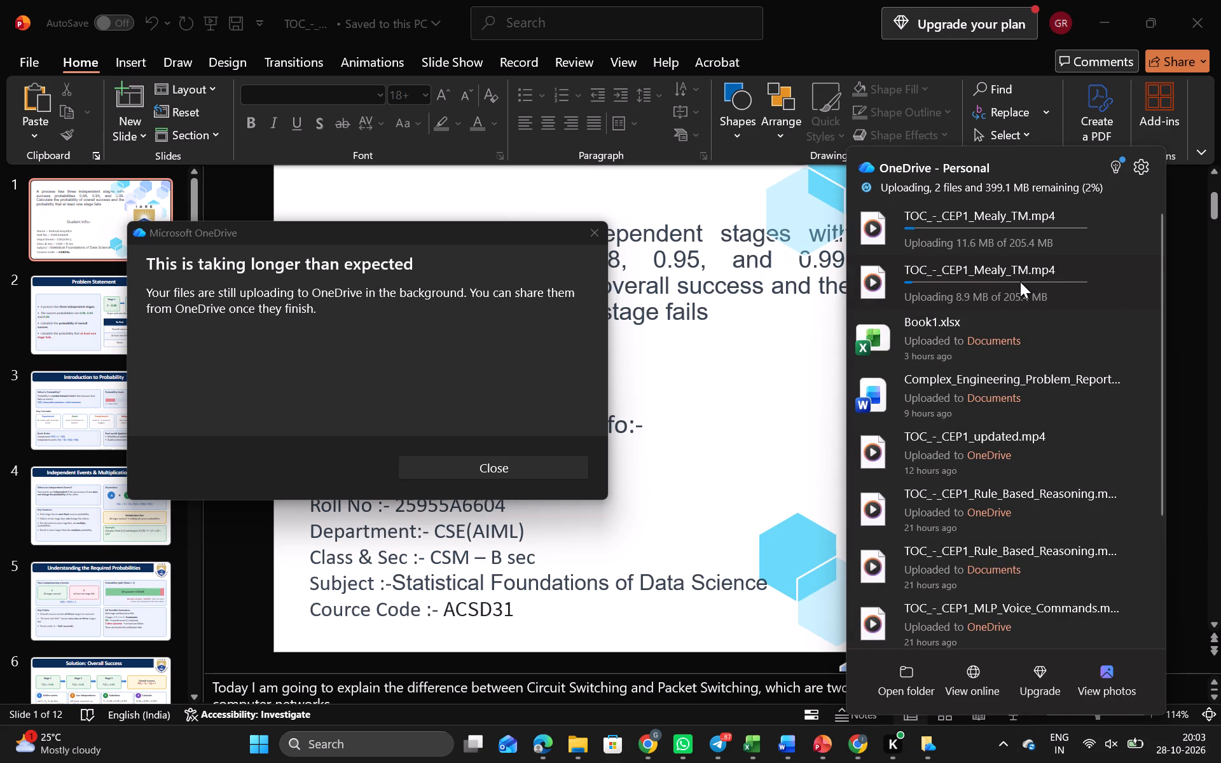
right_click(1020, 282)
double_click(939, 286)
In File Explorer, delete the TOC_-_CEP1_Mealy_TM video from the OneDrive Documents folder and return to the presentation.
click(581, 744)
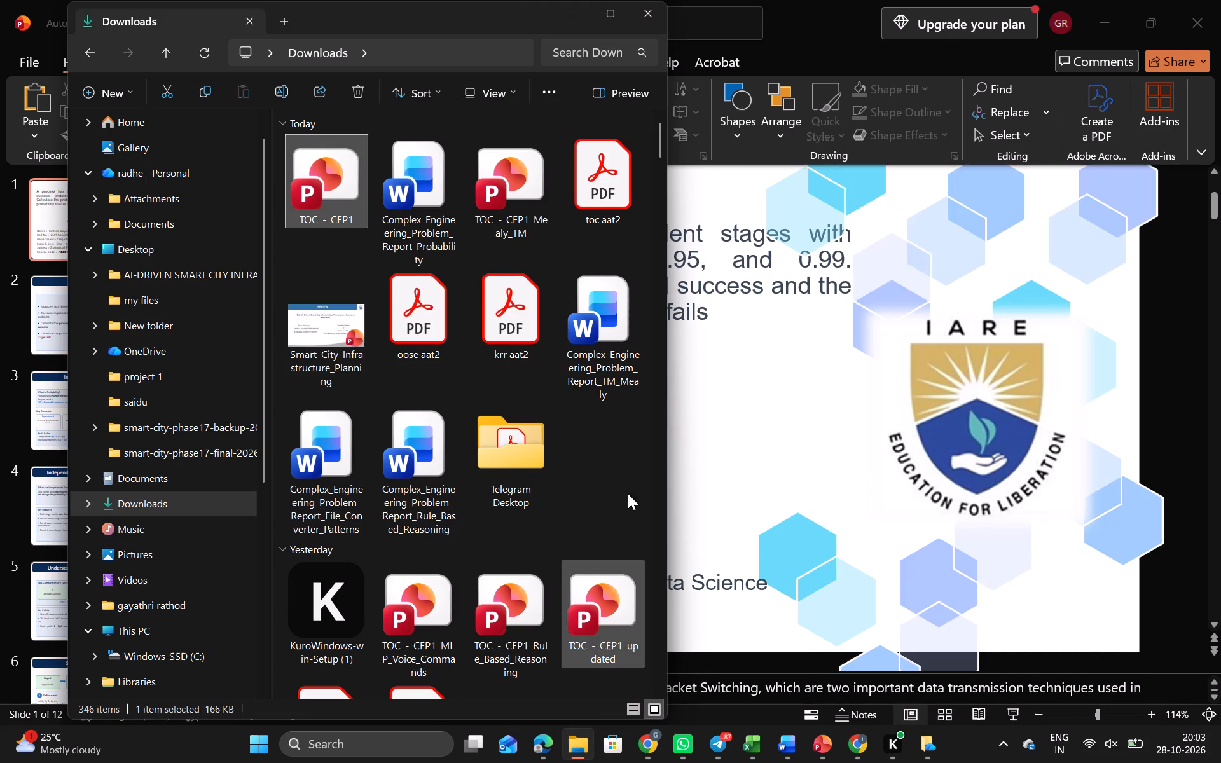
click(188, 169)
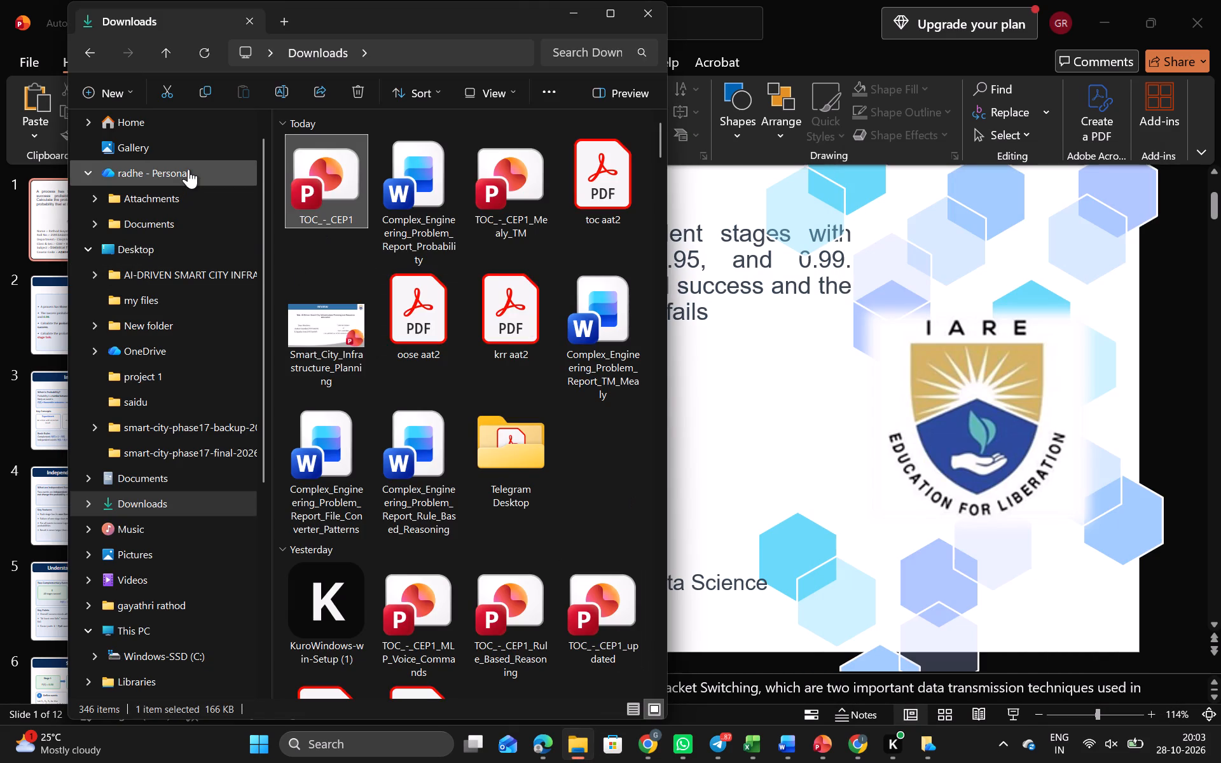
double_click(378, 178)
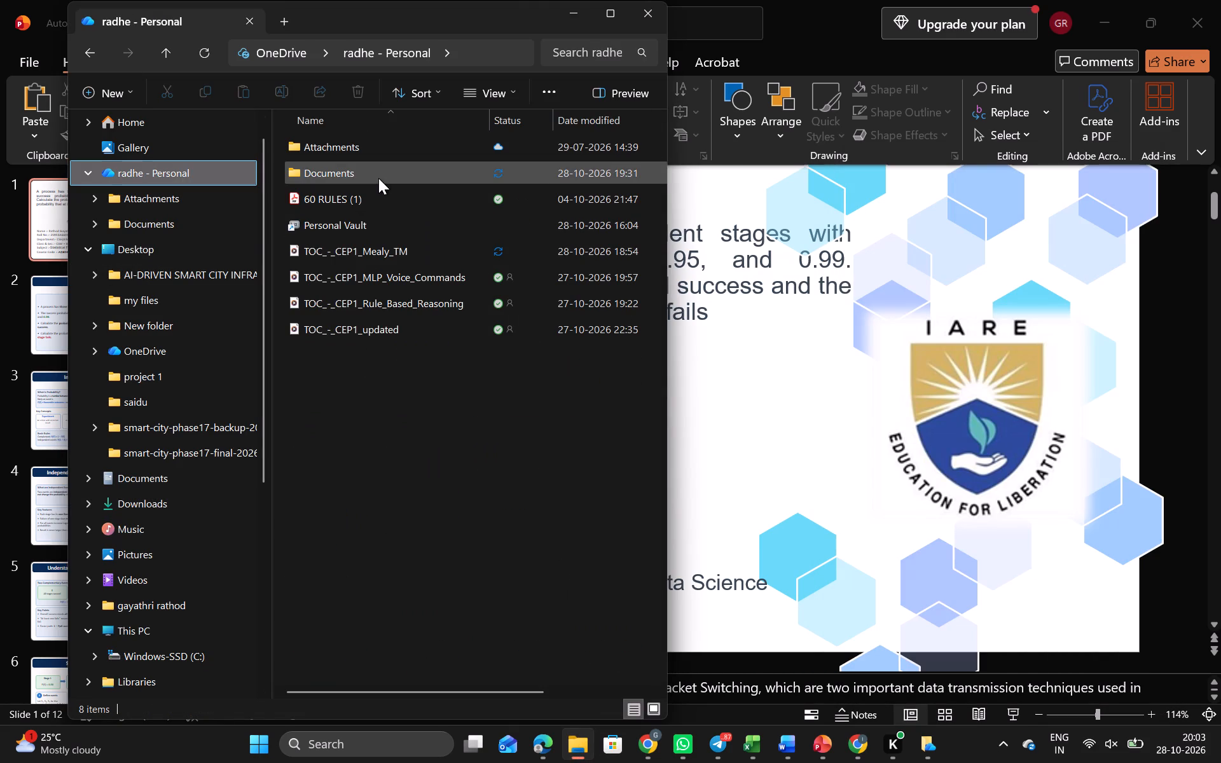
click(452, 440)
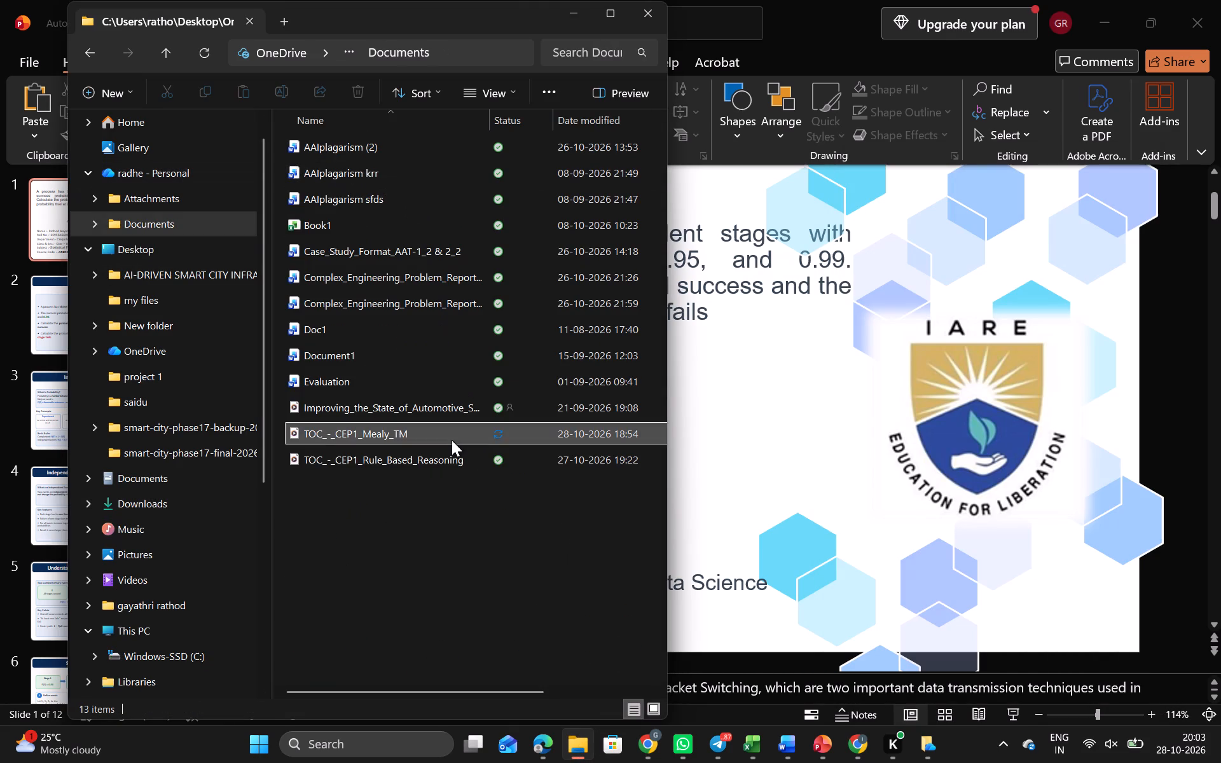
right_click(452, 440)
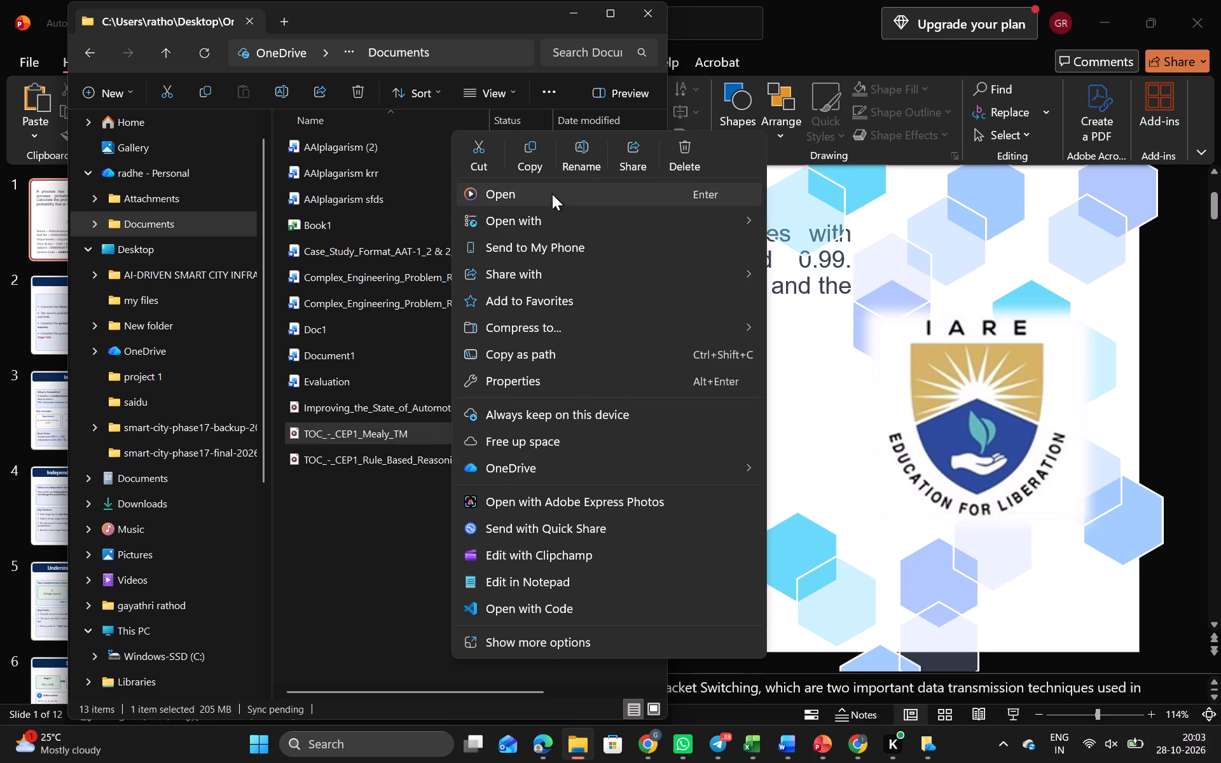
click(681, 150)
click(919, 519)
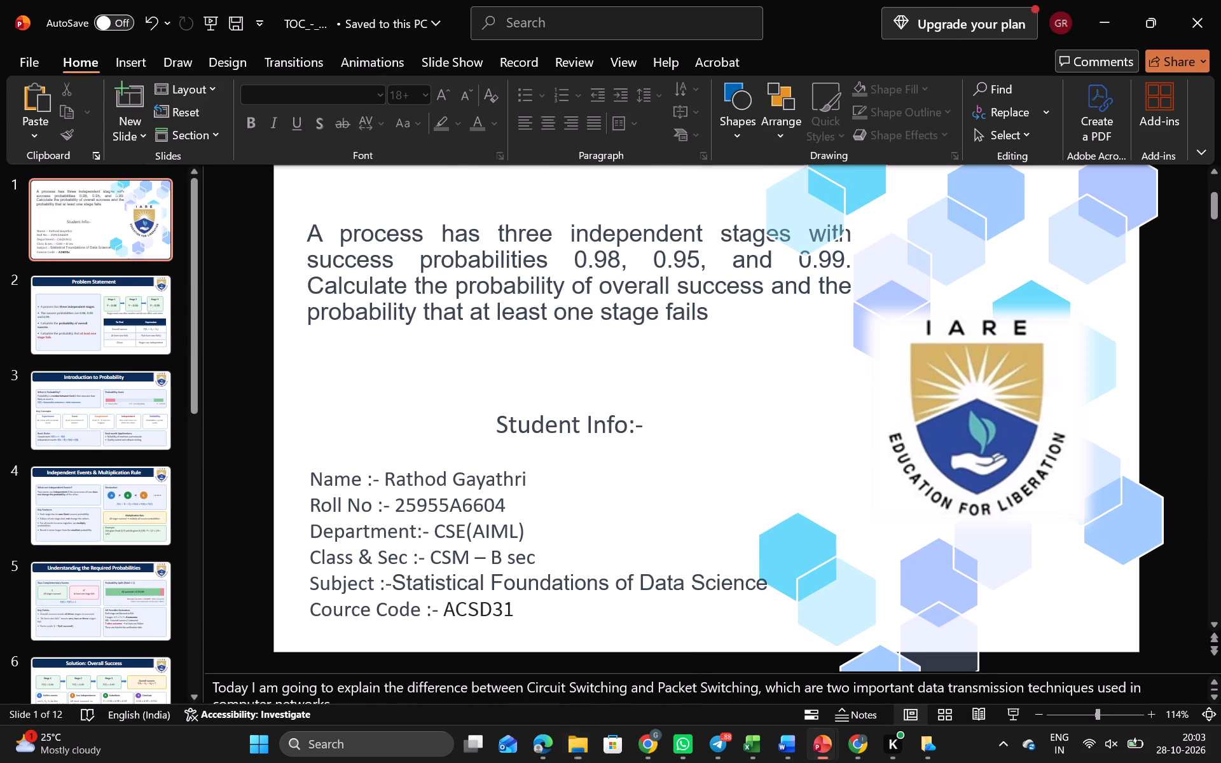
Check the OneDrive activity again and examine the remaining TOC_-_CEP1_Mealy_TM.mp4 upload.
click(1038, 760)
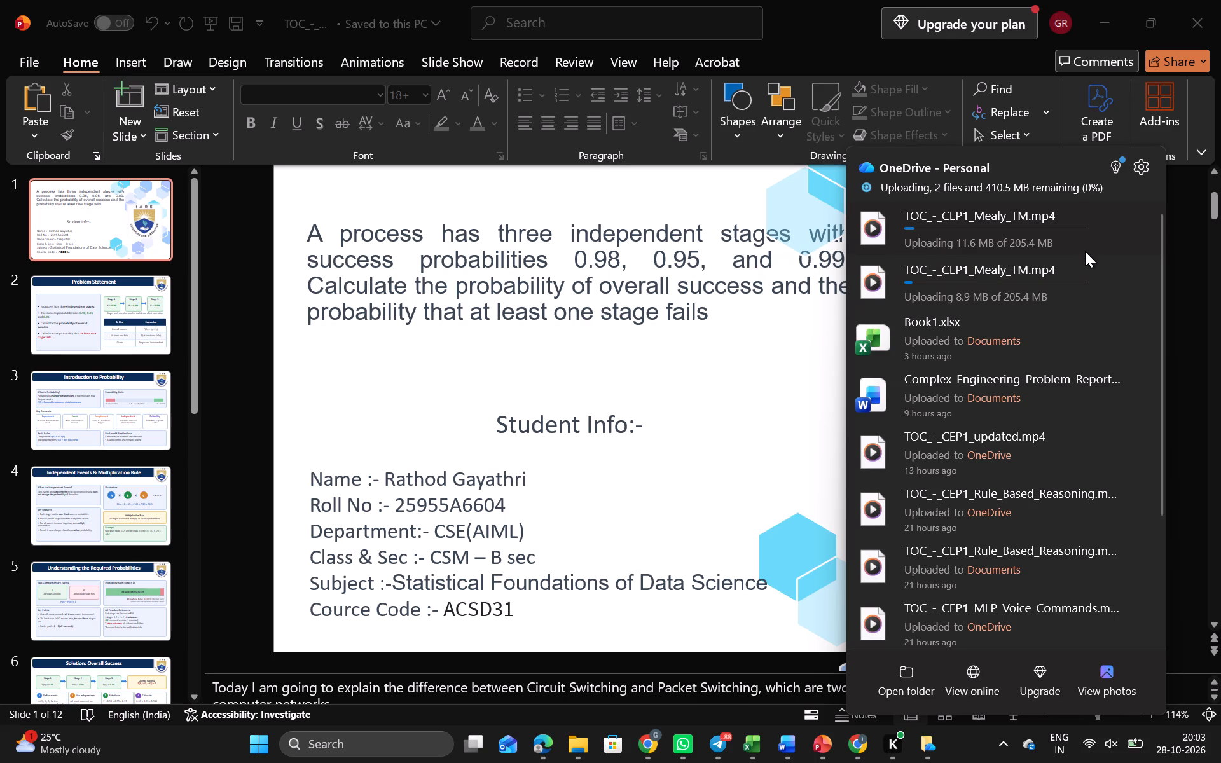
click(1116, 158)
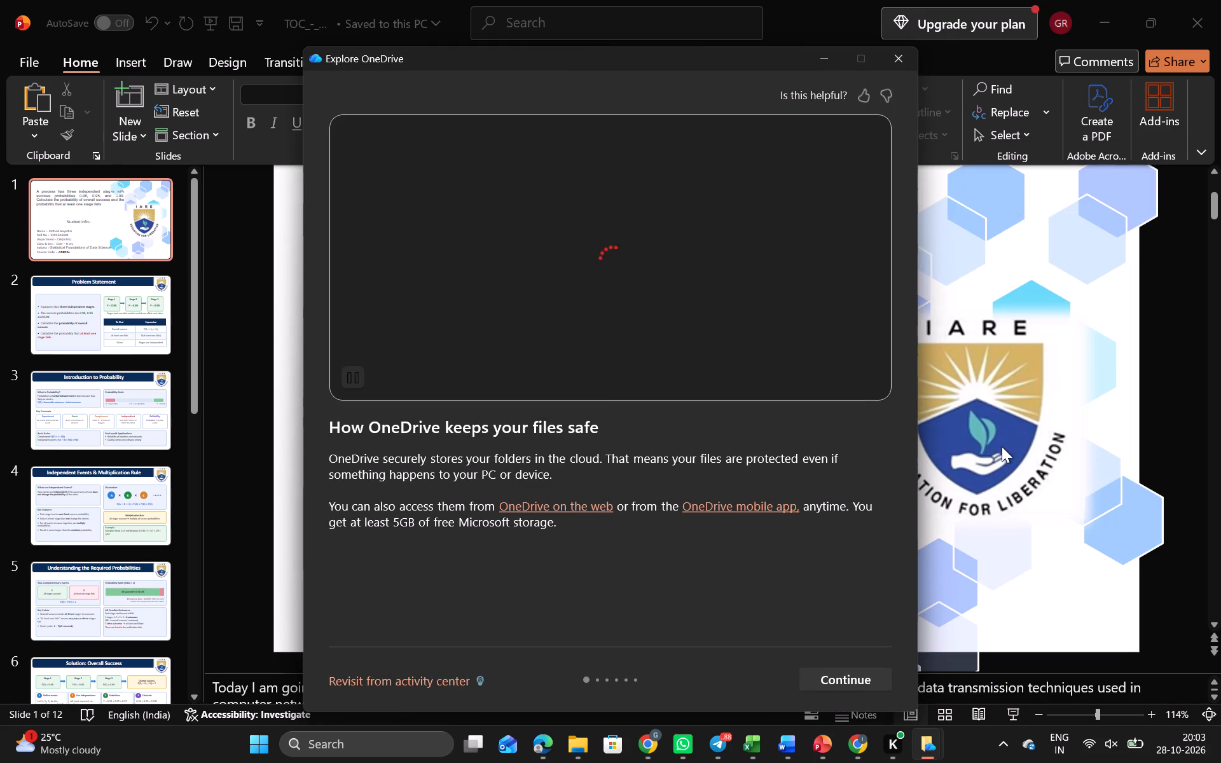
click(1030, 742)
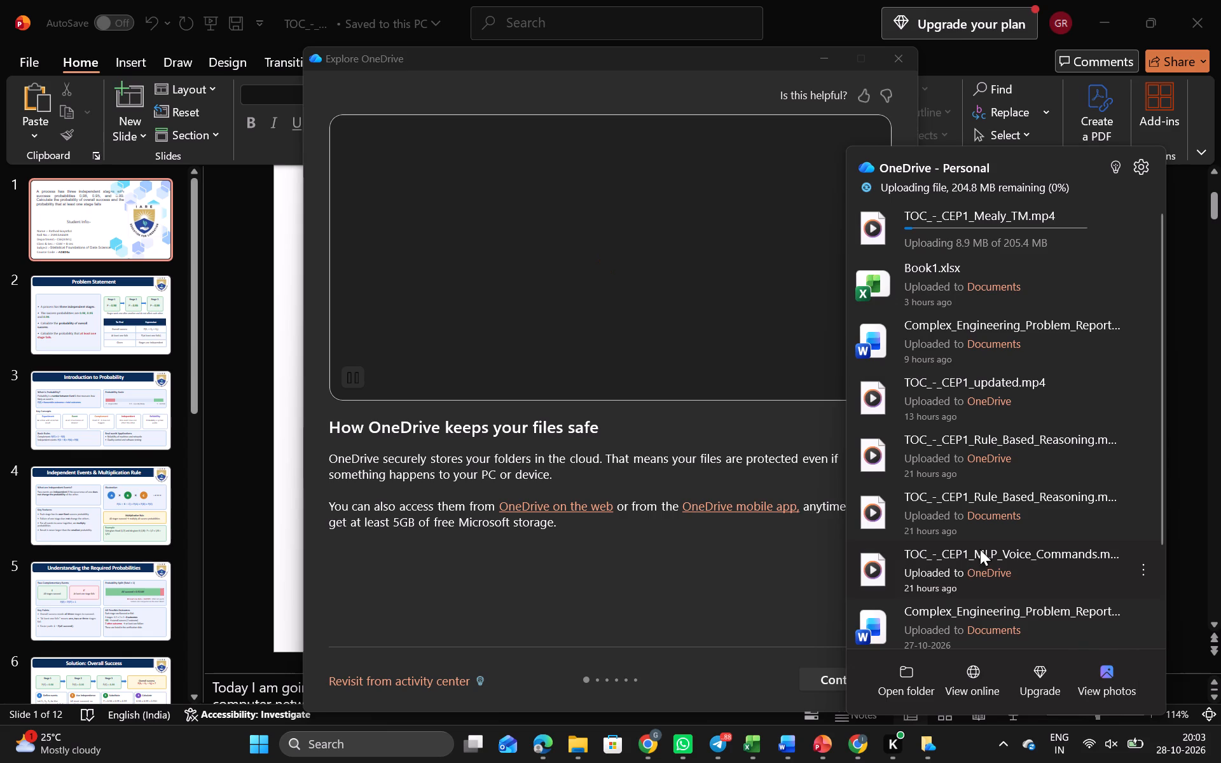
click(1004, 228)
click(964, 240)
drag(964, 240, 918, 215)
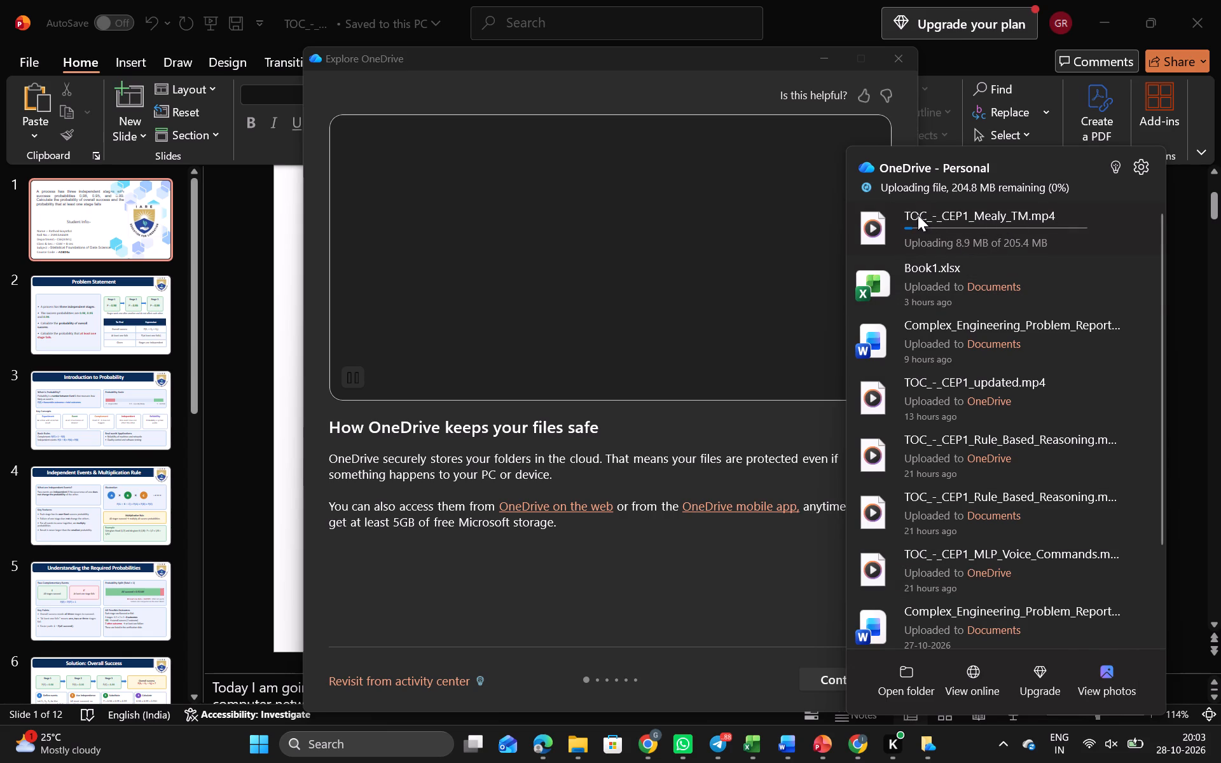
Check the uploading TOC_-_CEP1_Mealy_TM.mp4 entry and the OneDrive settings for available options, and return to the presentation.
double_click(918, 215)
right_click(918, 215)
click(1056, 184)
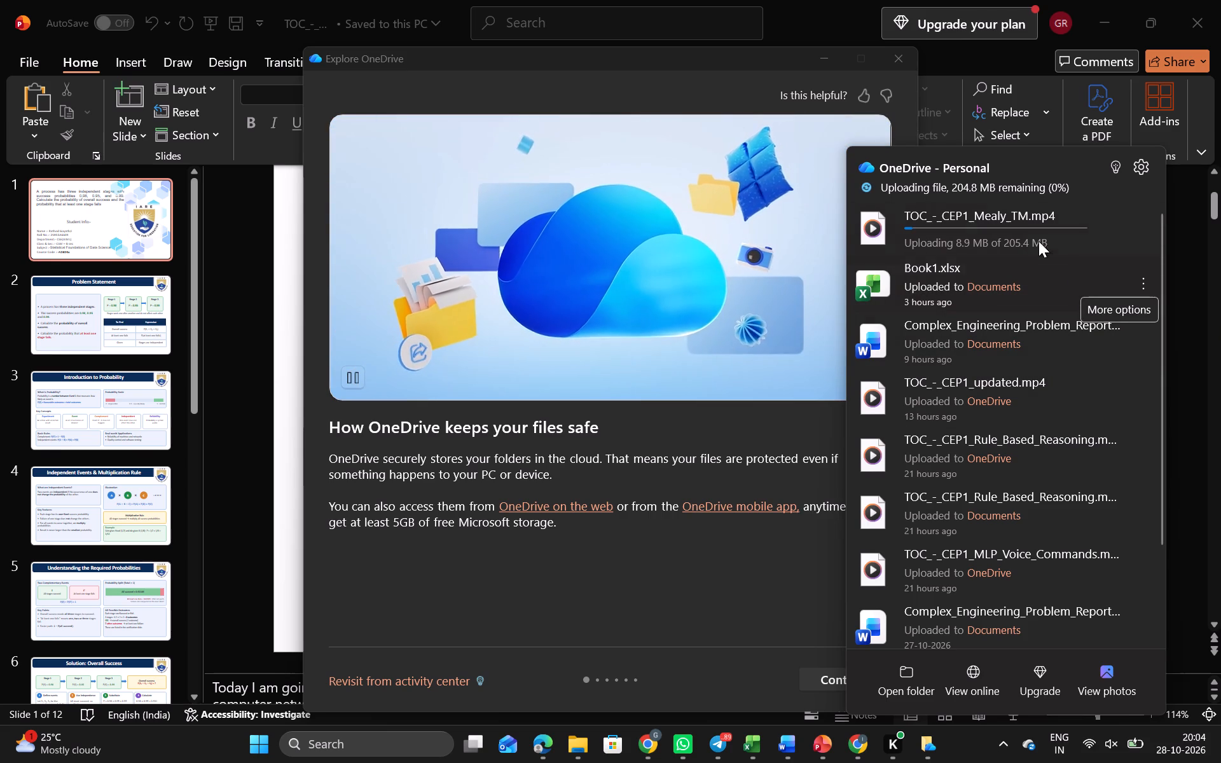
click(1147, 160)
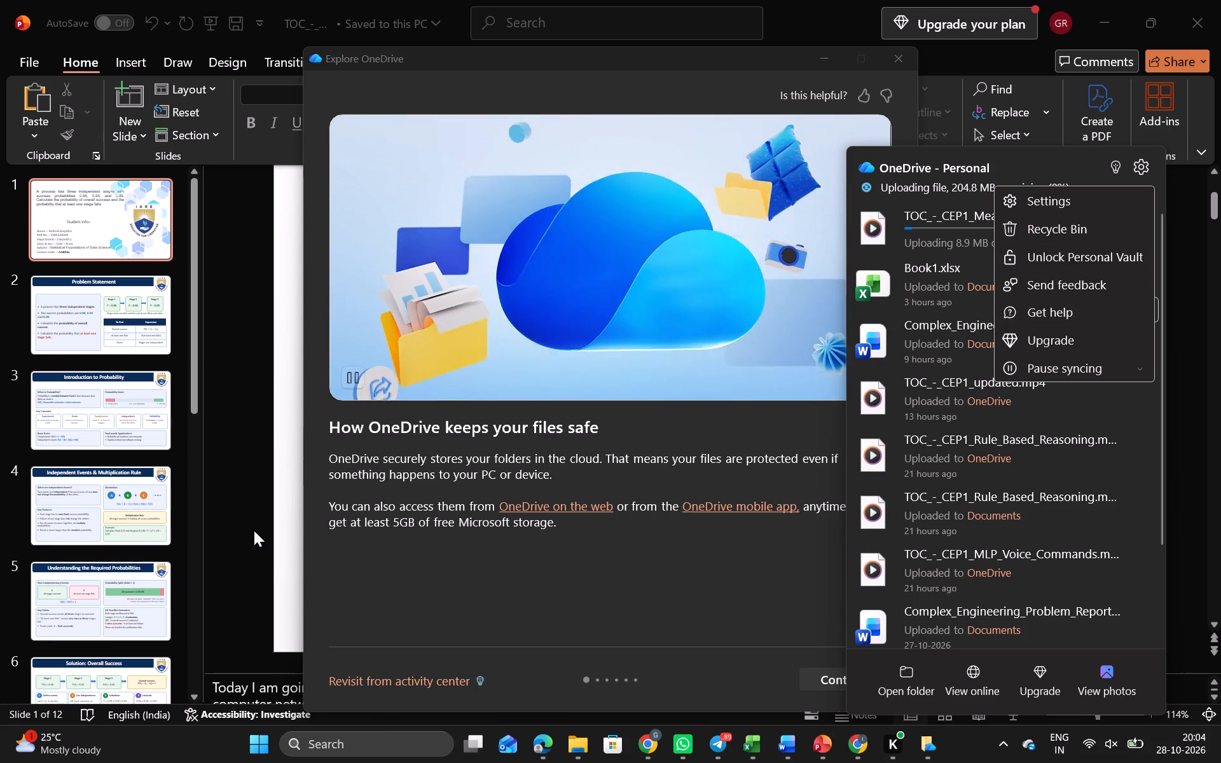
click(251, 522)
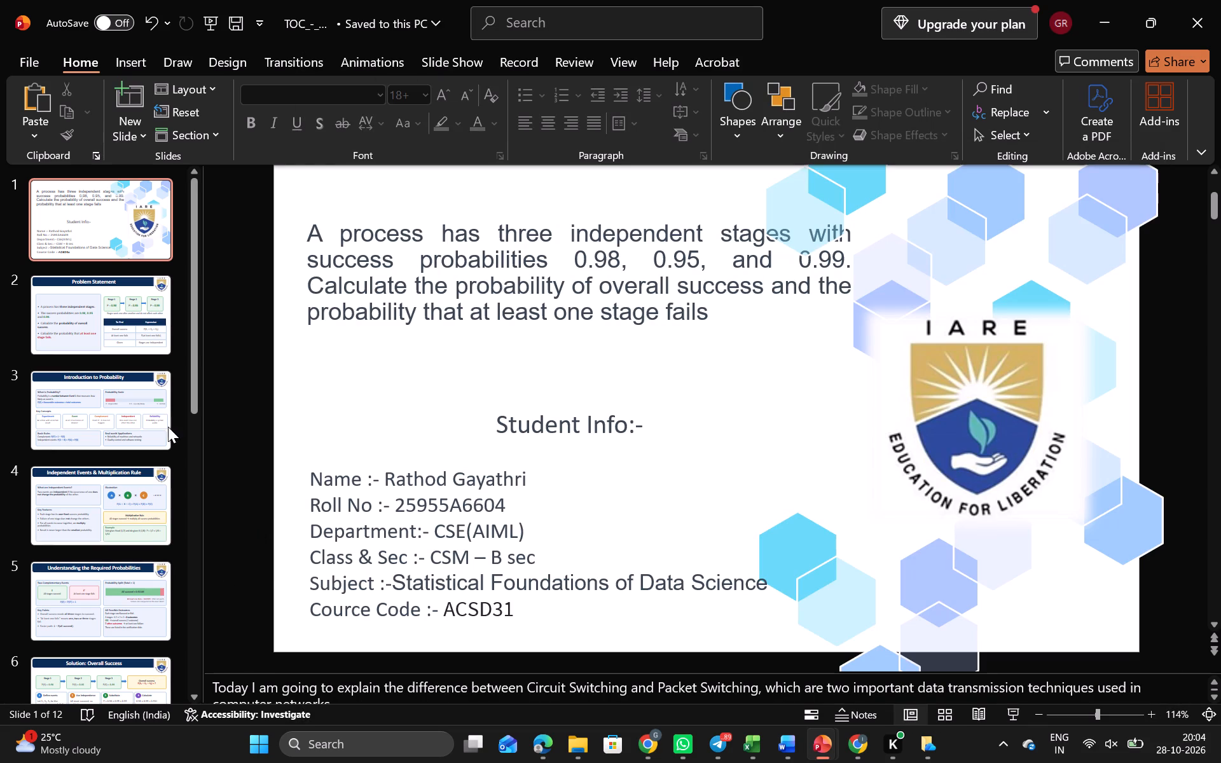
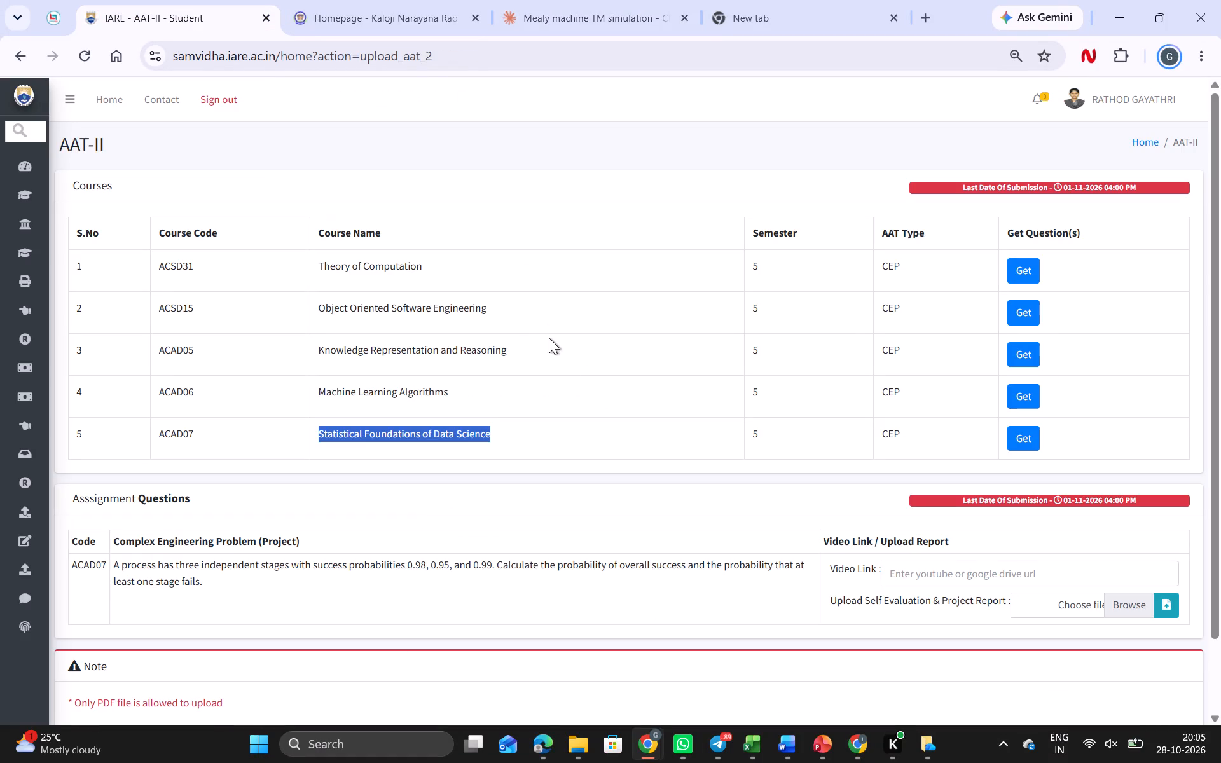
click(930, 742)
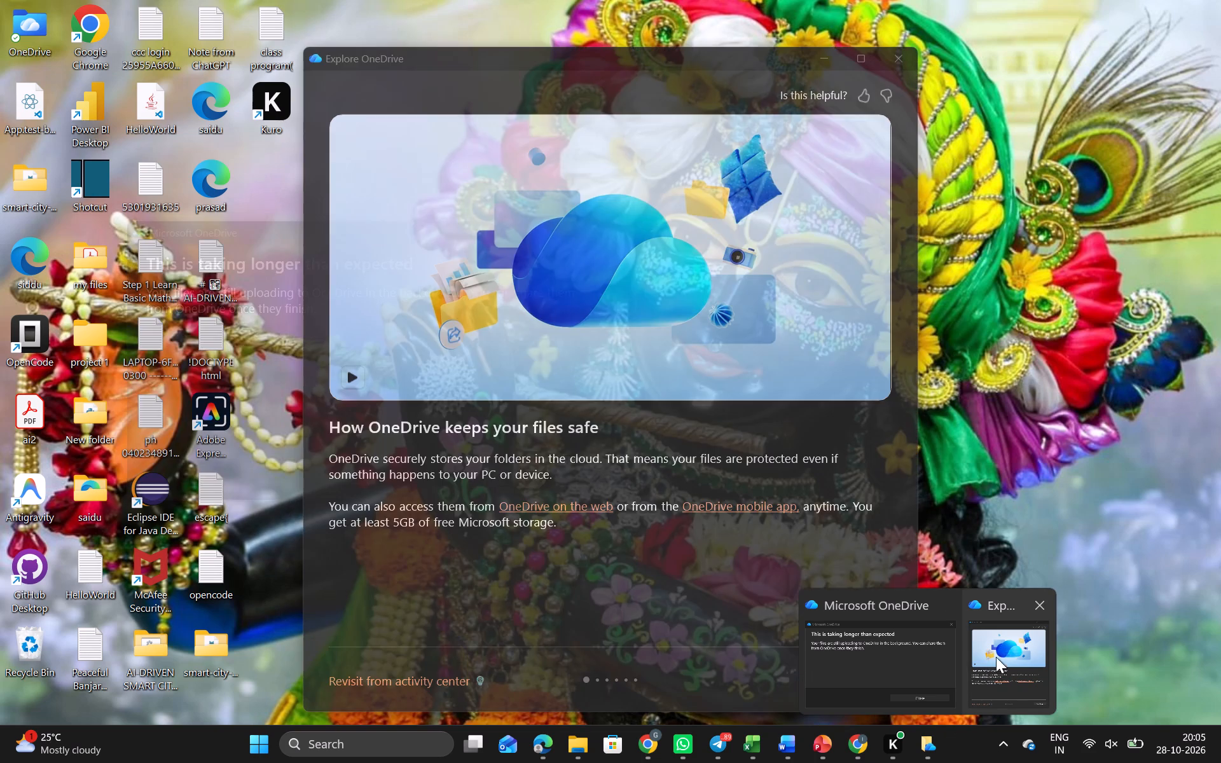
click(996, 657)
click(852, 678)
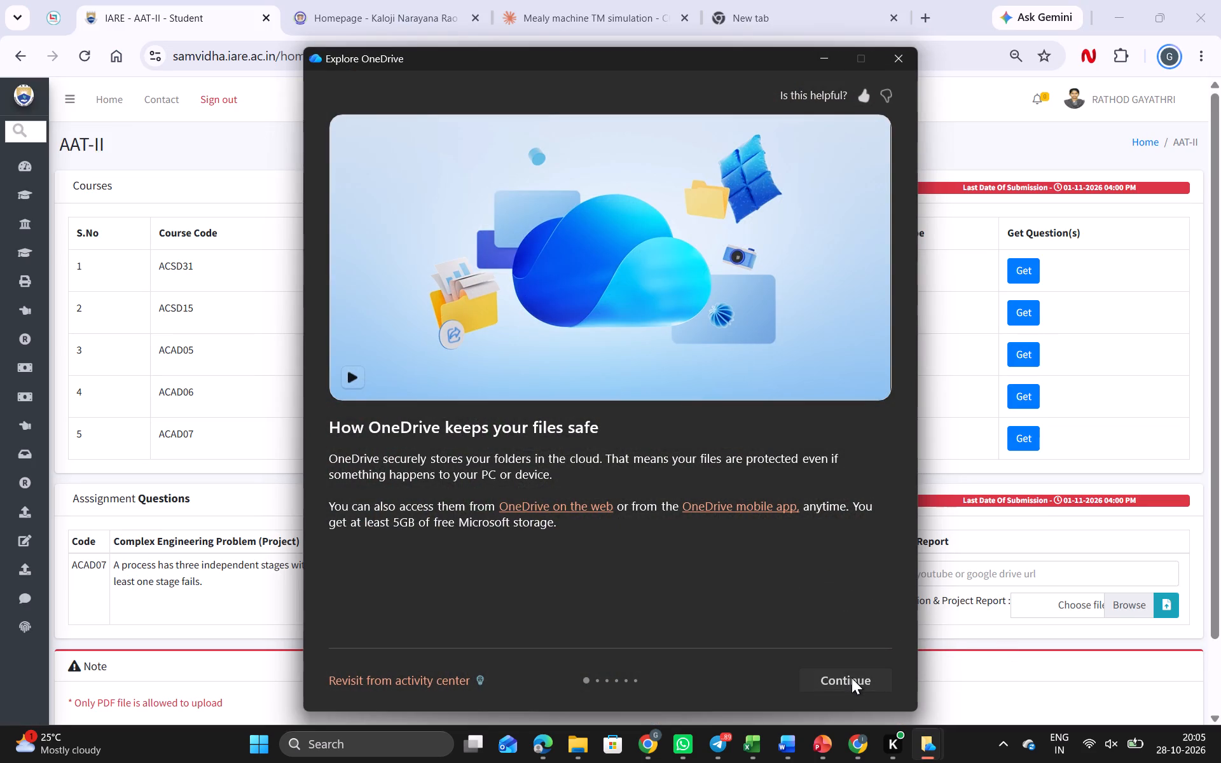
click(909, 66)
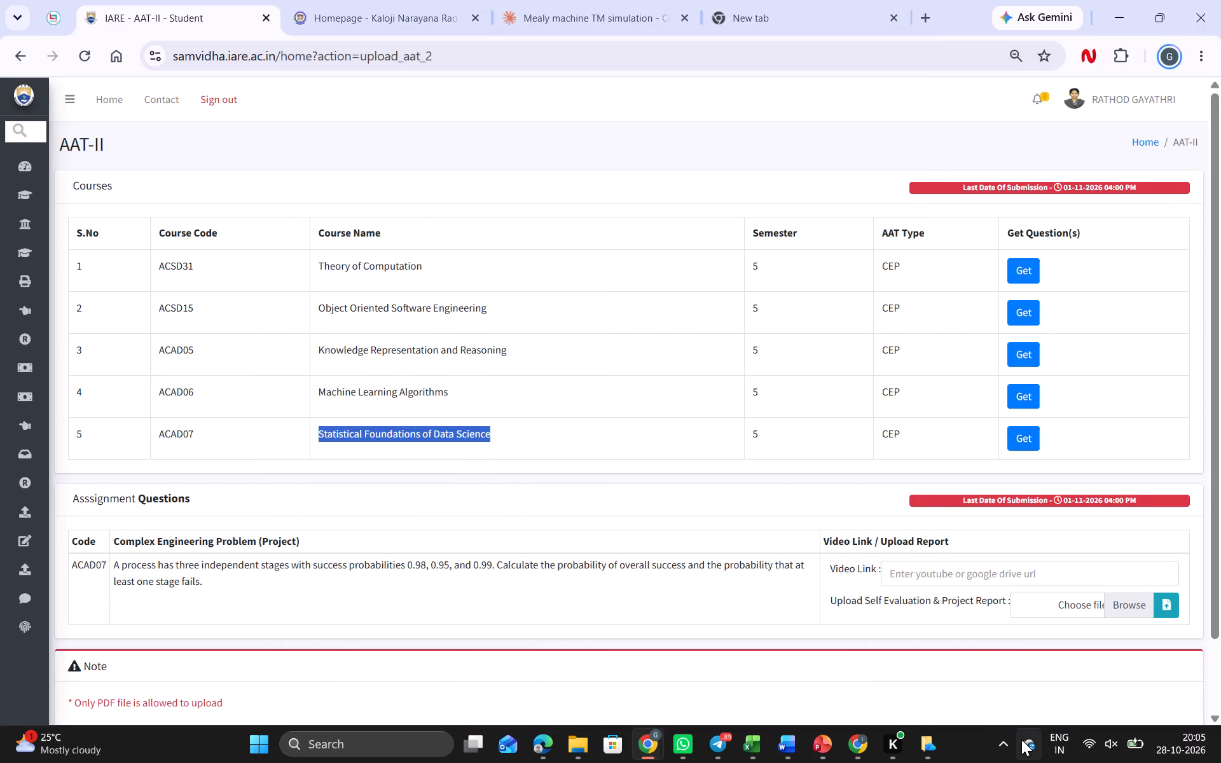
Examine the TOC_-_CEP1_Mealy_TM.mp4 upload entry in the OneDrive activity list for available actions.
click(1021, 739)
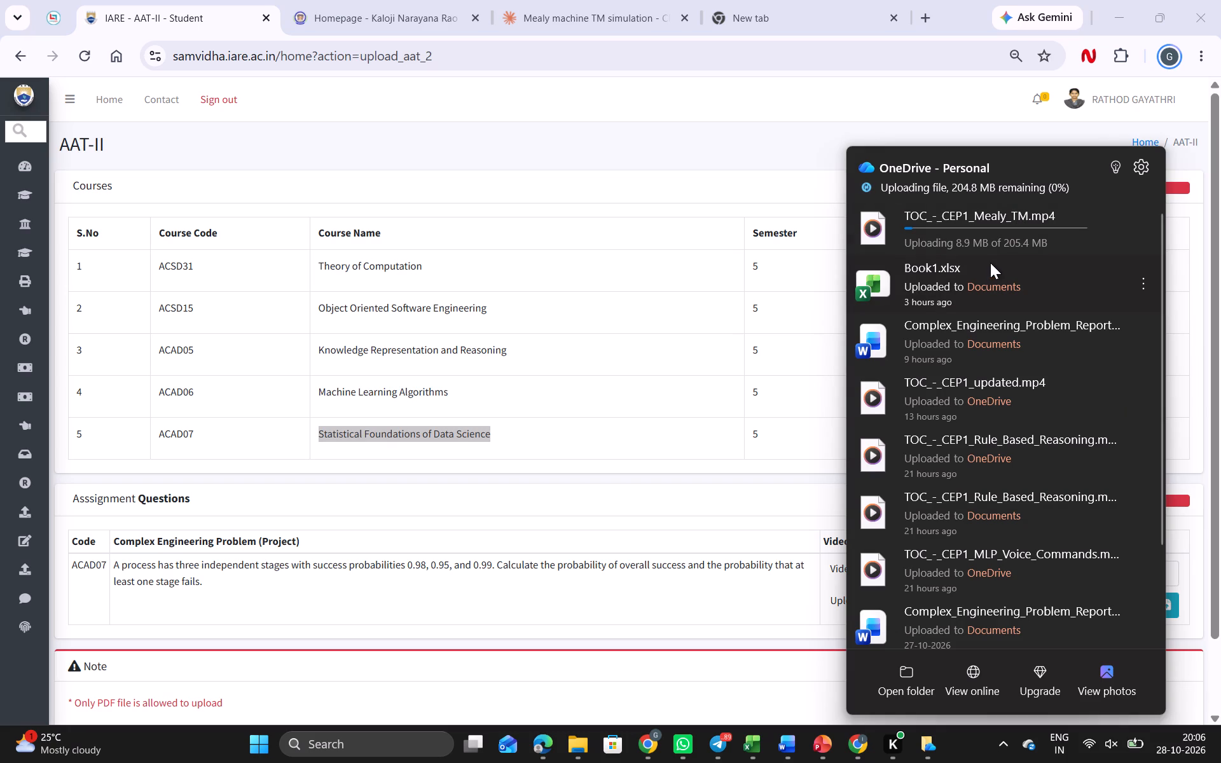
click(1000, 216)
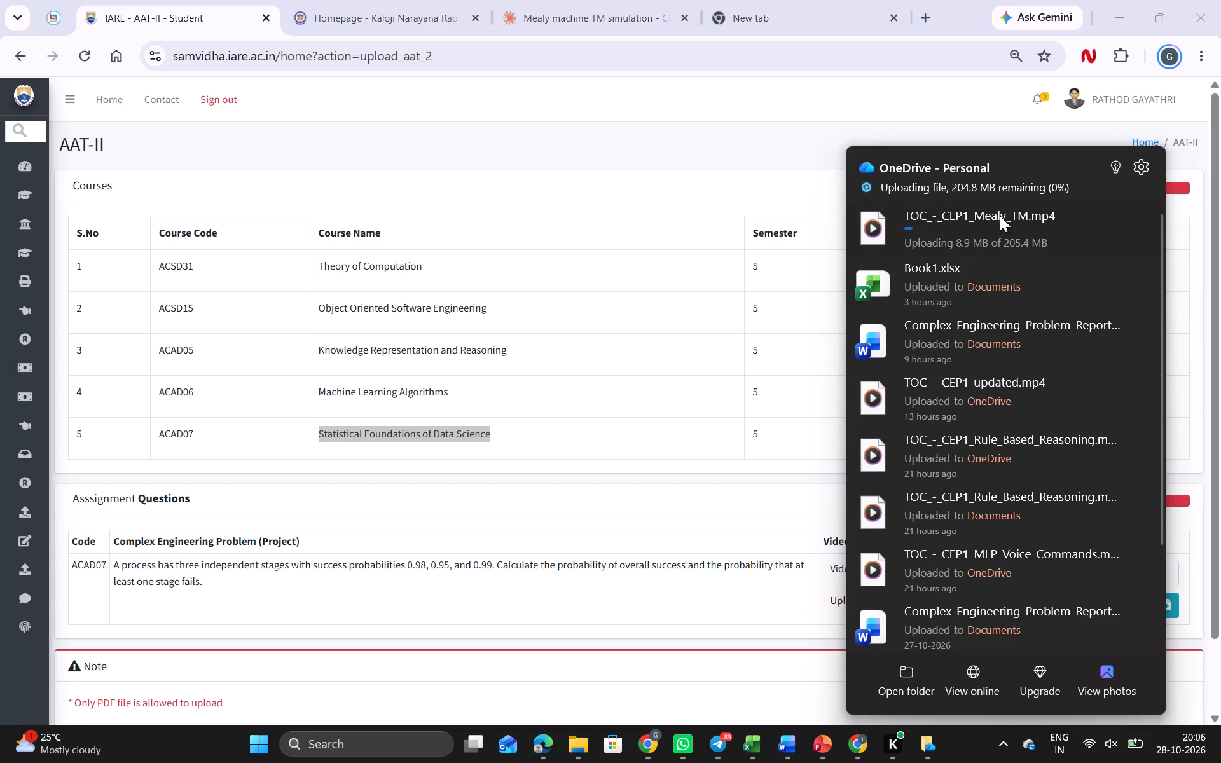
double_click(1000, 216)
click(1024, 215)
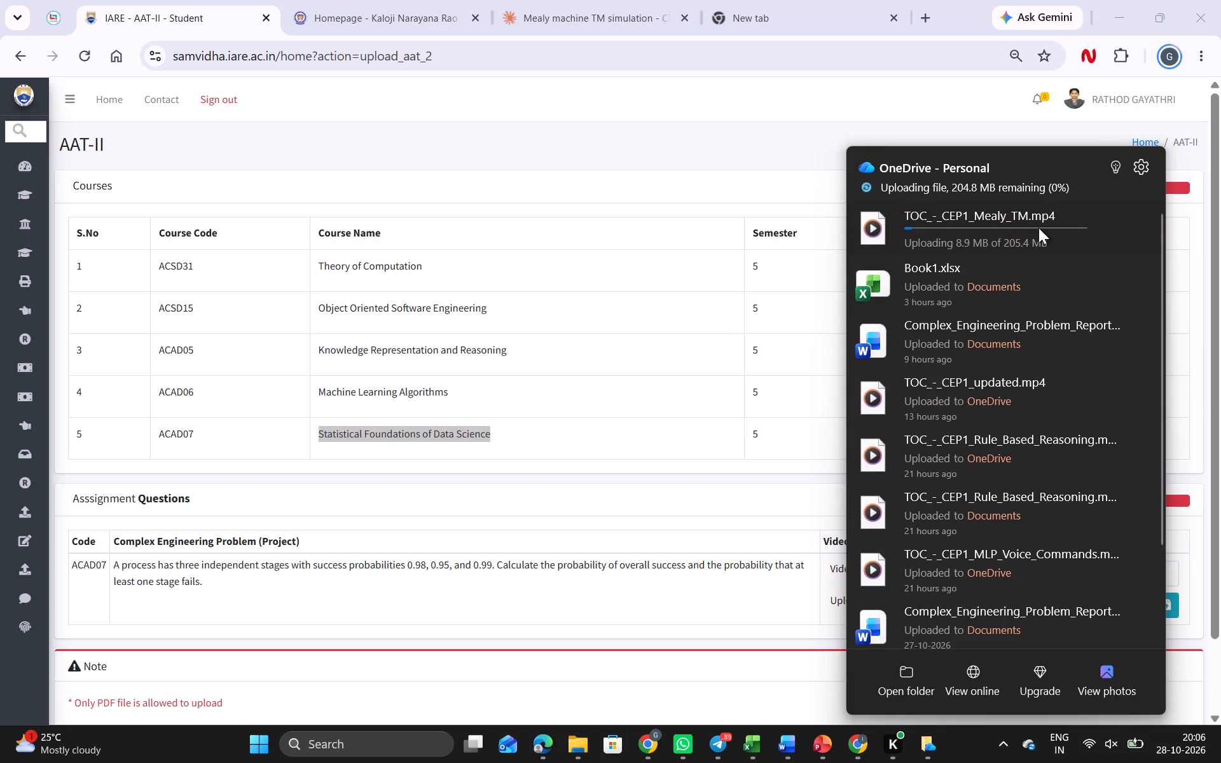
right_click(1038, 228)
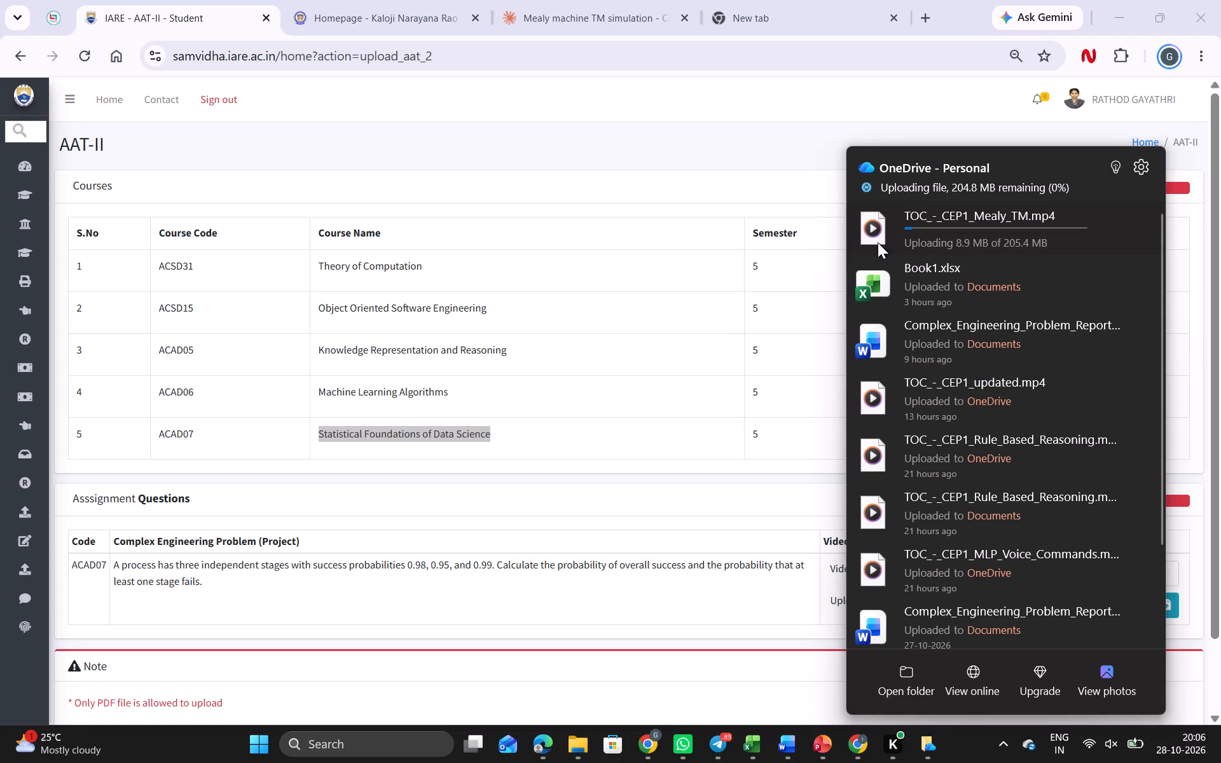
click(876, 239)
click(862, 180)
click(990, 230)
drag(1075, 182, 965, 305)
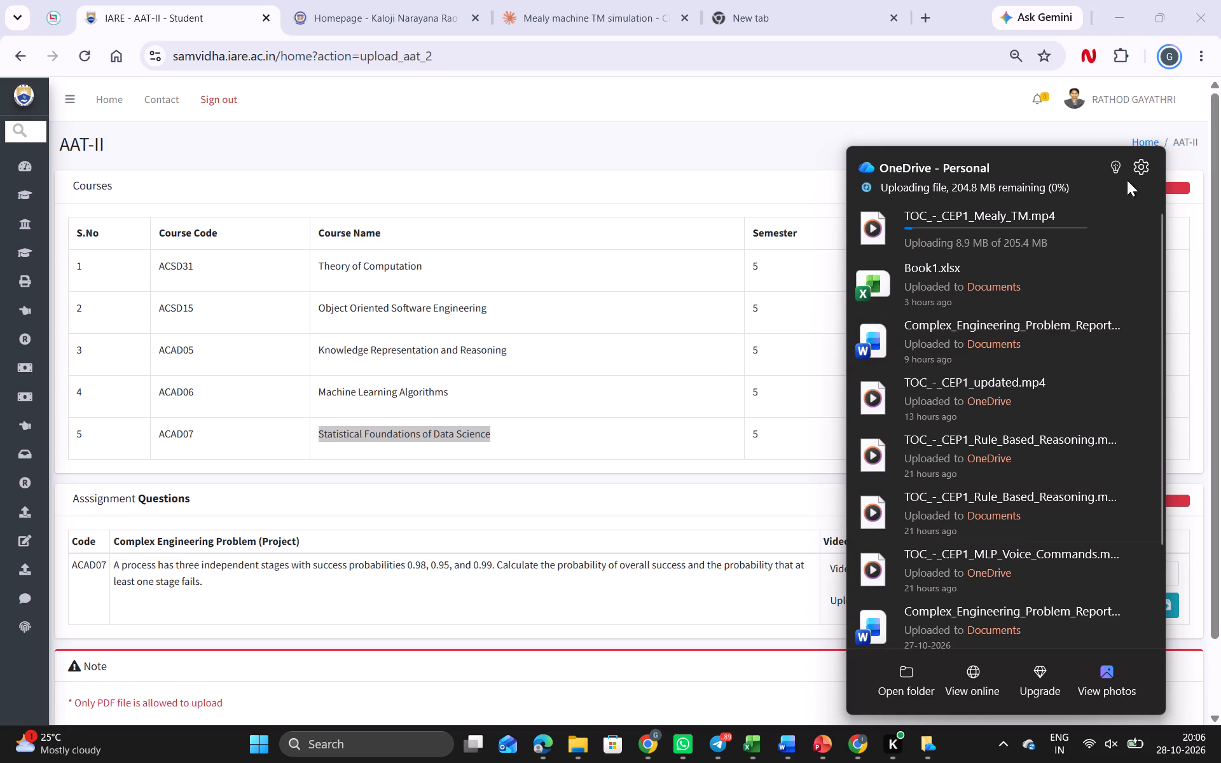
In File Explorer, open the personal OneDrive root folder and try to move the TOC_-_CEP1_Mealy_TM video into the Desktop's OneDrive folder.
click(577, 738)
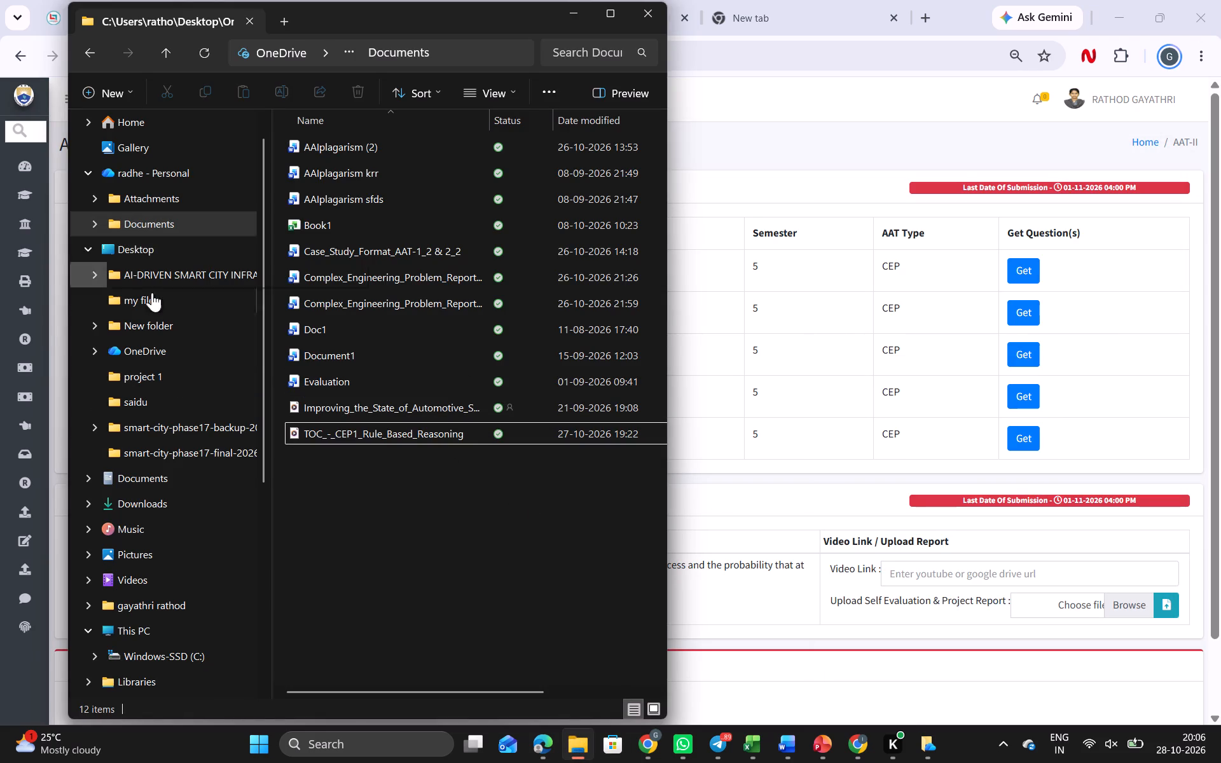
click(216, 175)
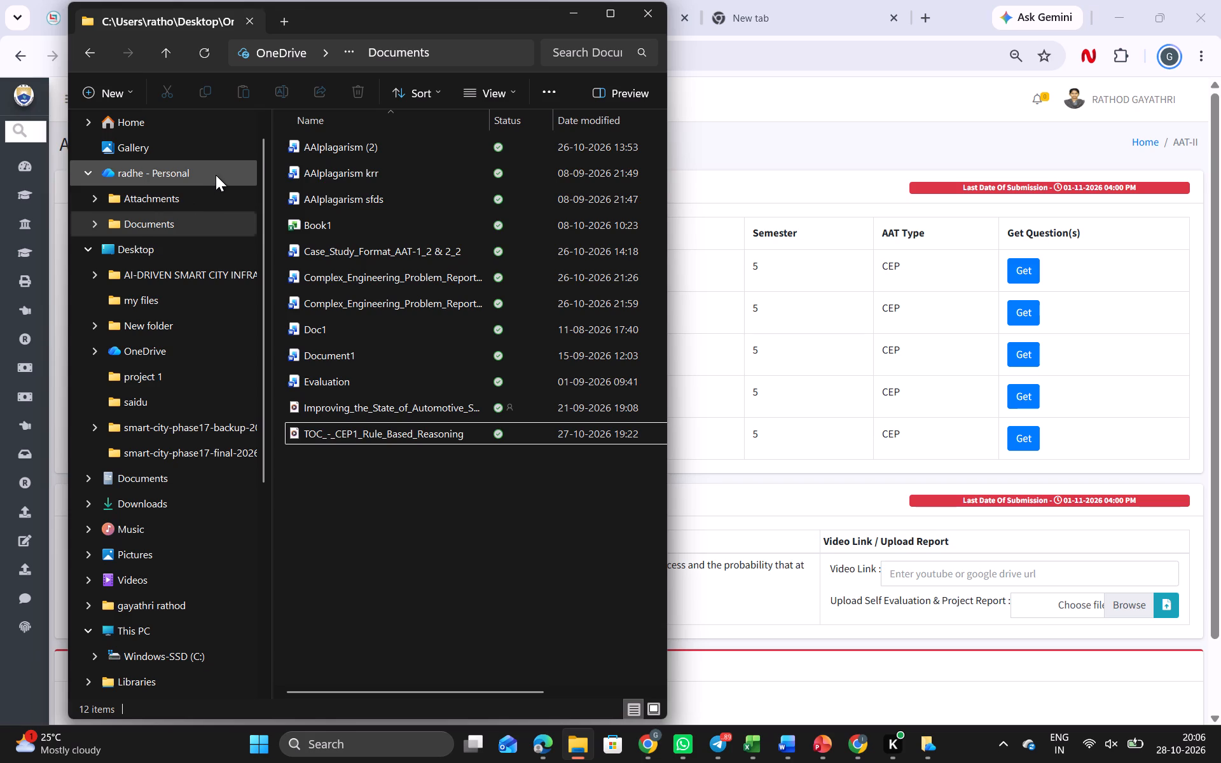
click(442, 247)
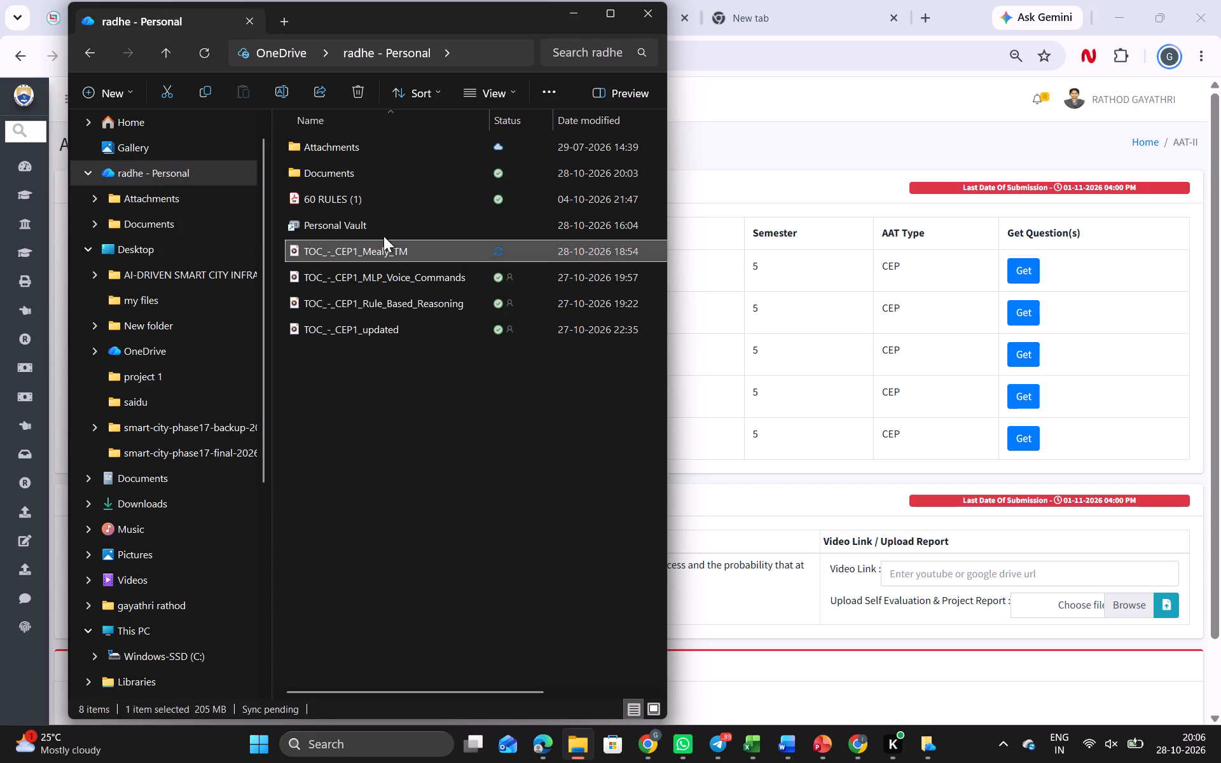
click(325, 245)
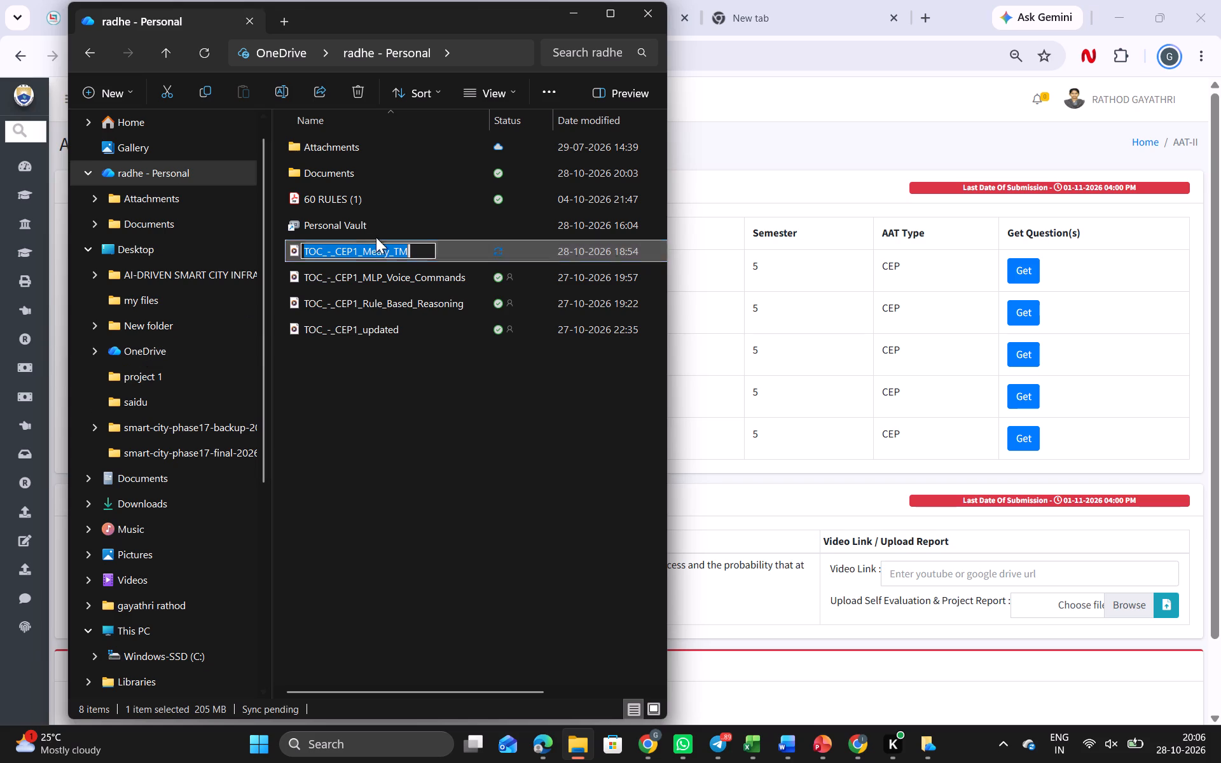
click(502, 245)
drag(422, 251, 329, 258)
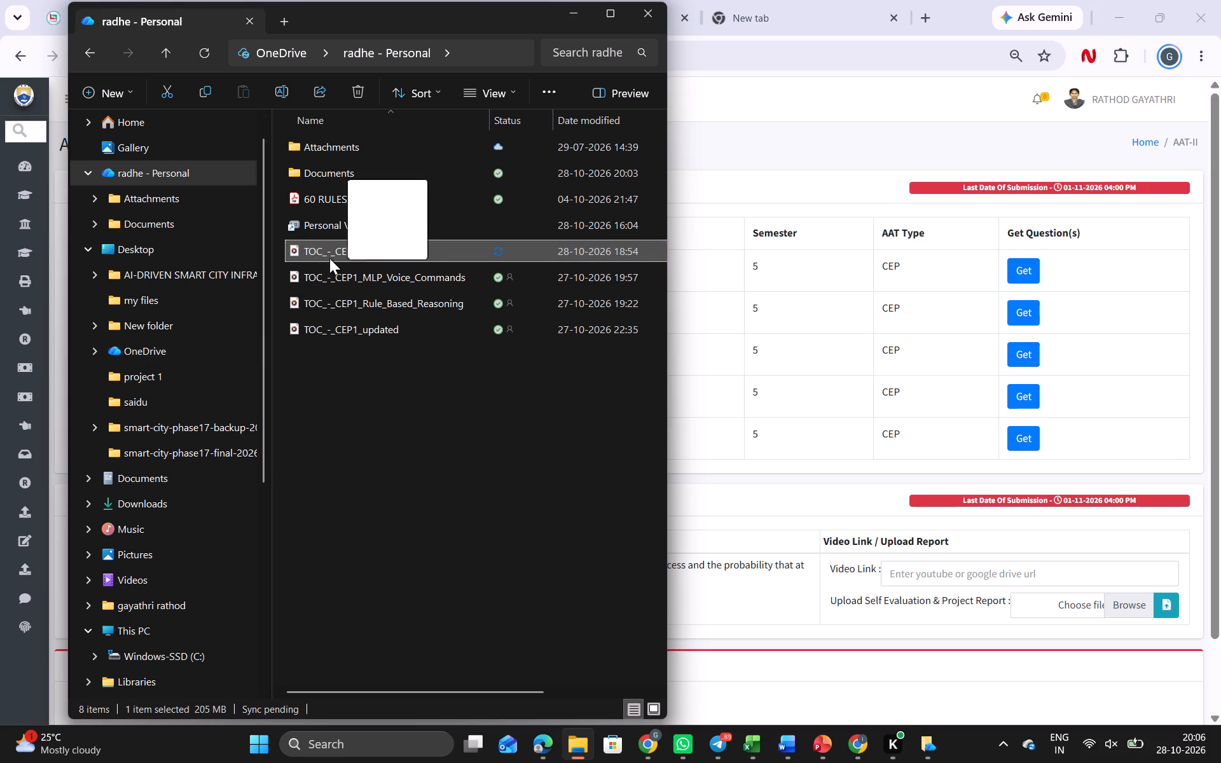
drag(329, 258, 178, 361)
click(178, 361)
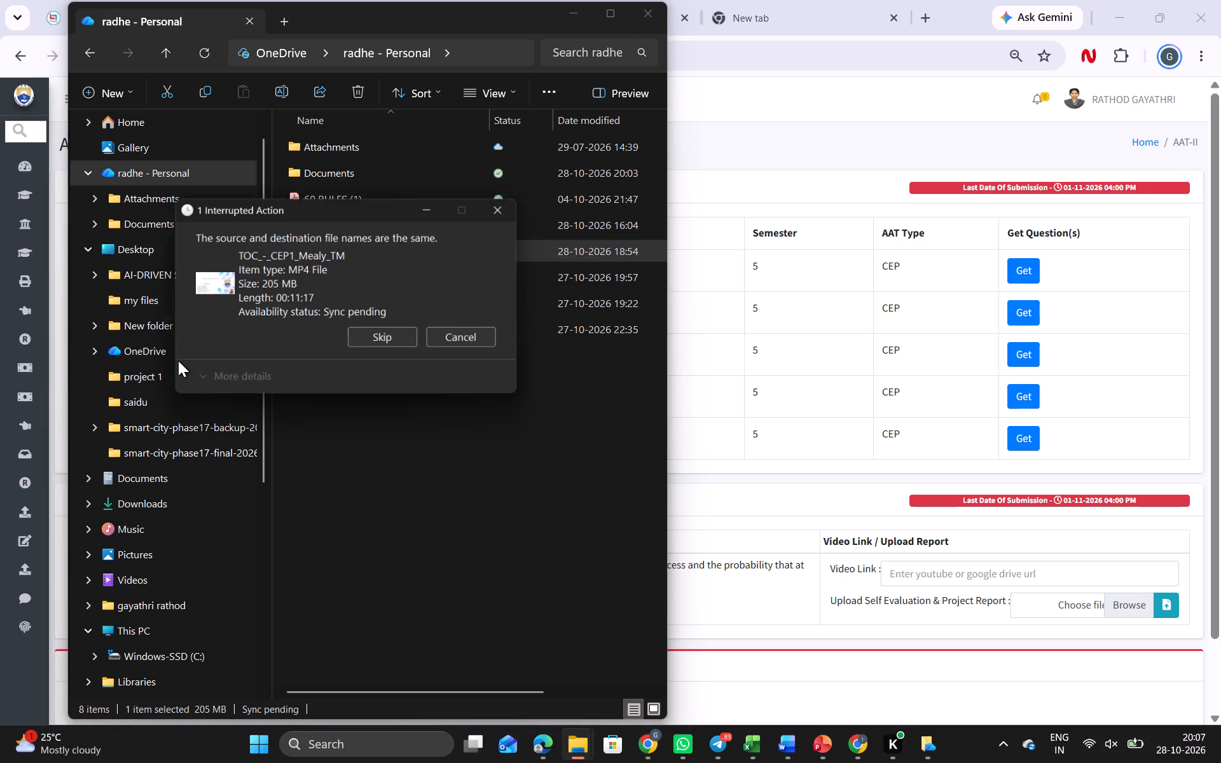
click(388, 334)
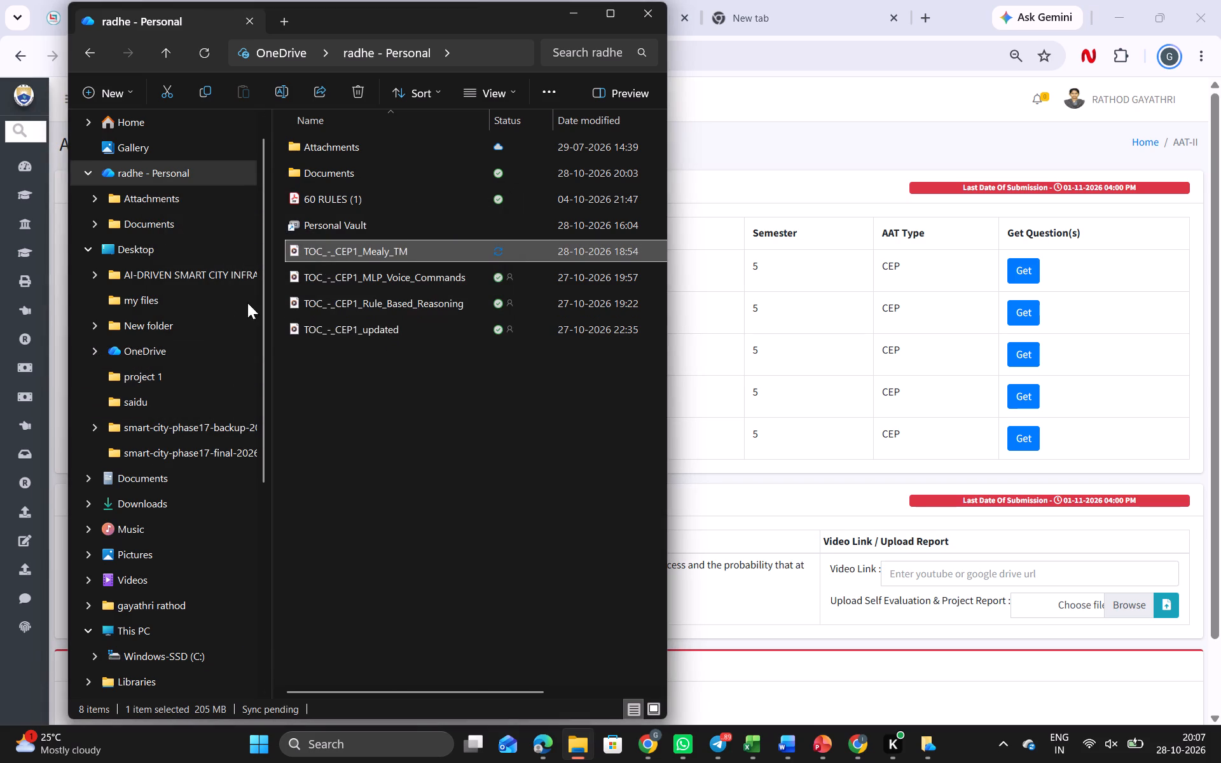
Look through the File Explorer folder tree and its OneDrive entries.
click(98, 359)
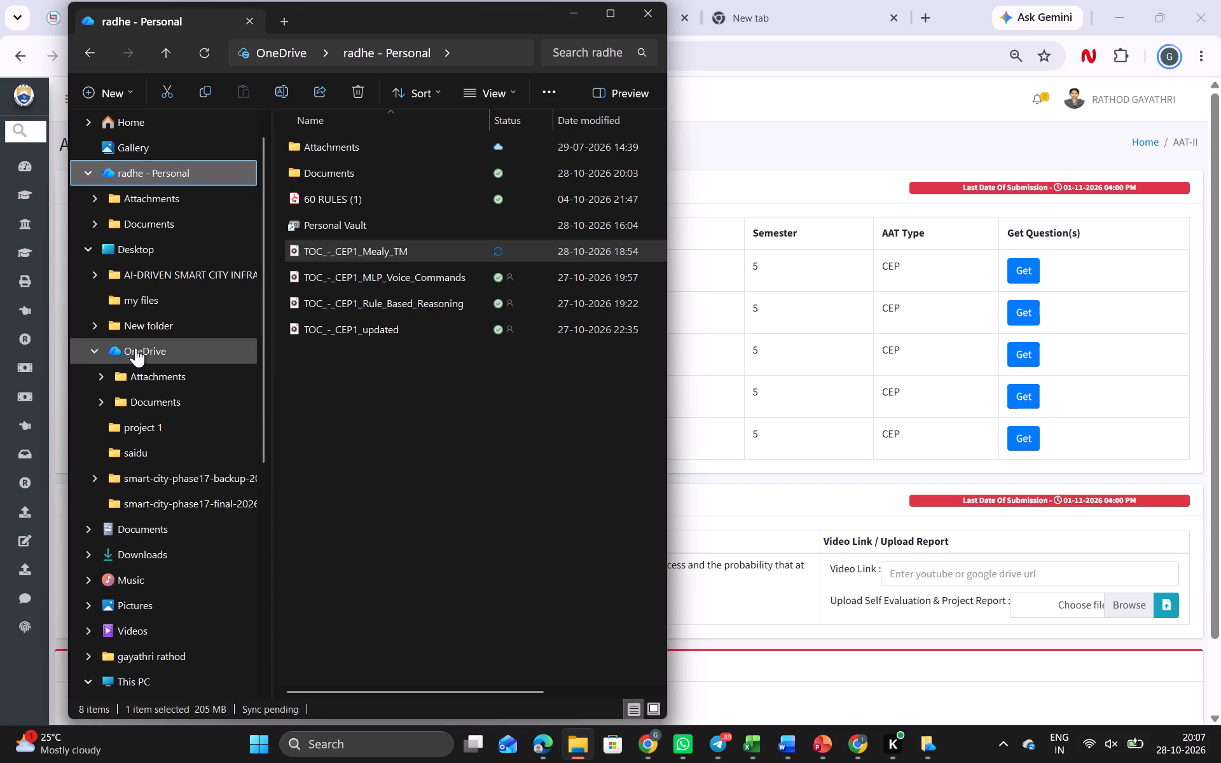
double_click(135, 348)
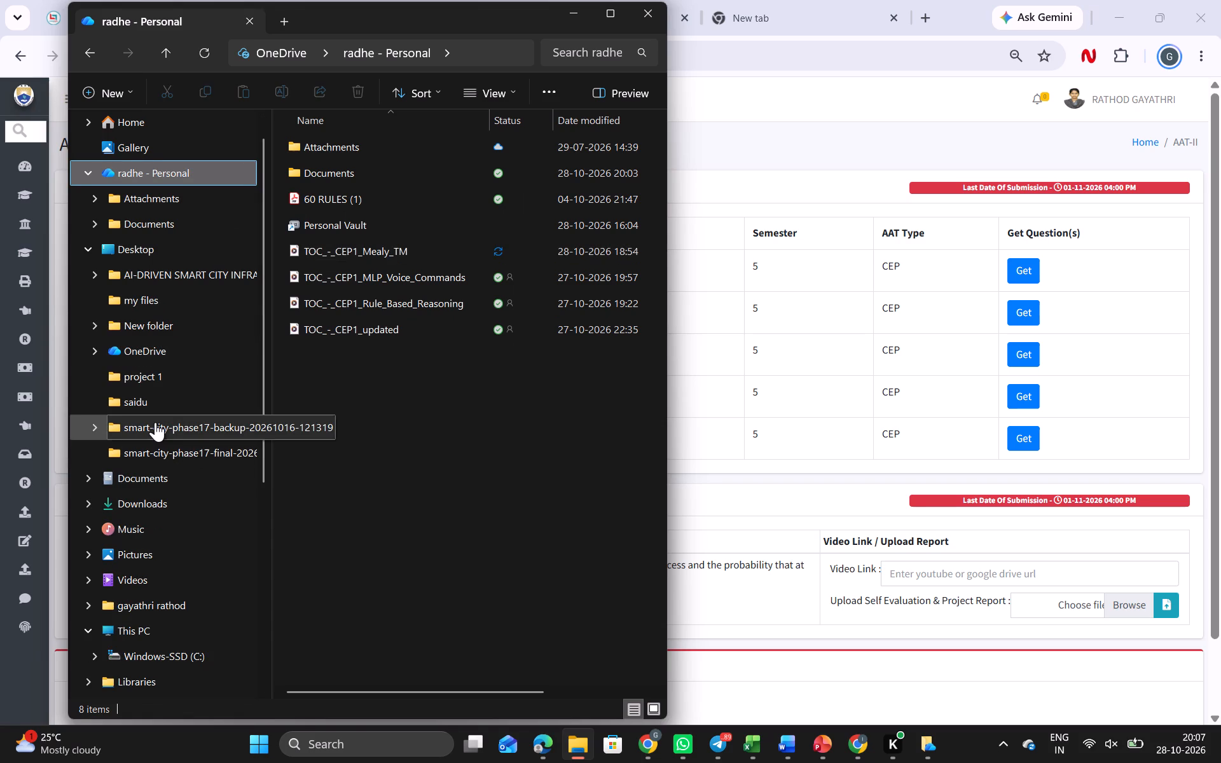
scroll(155, 422, down, 2)
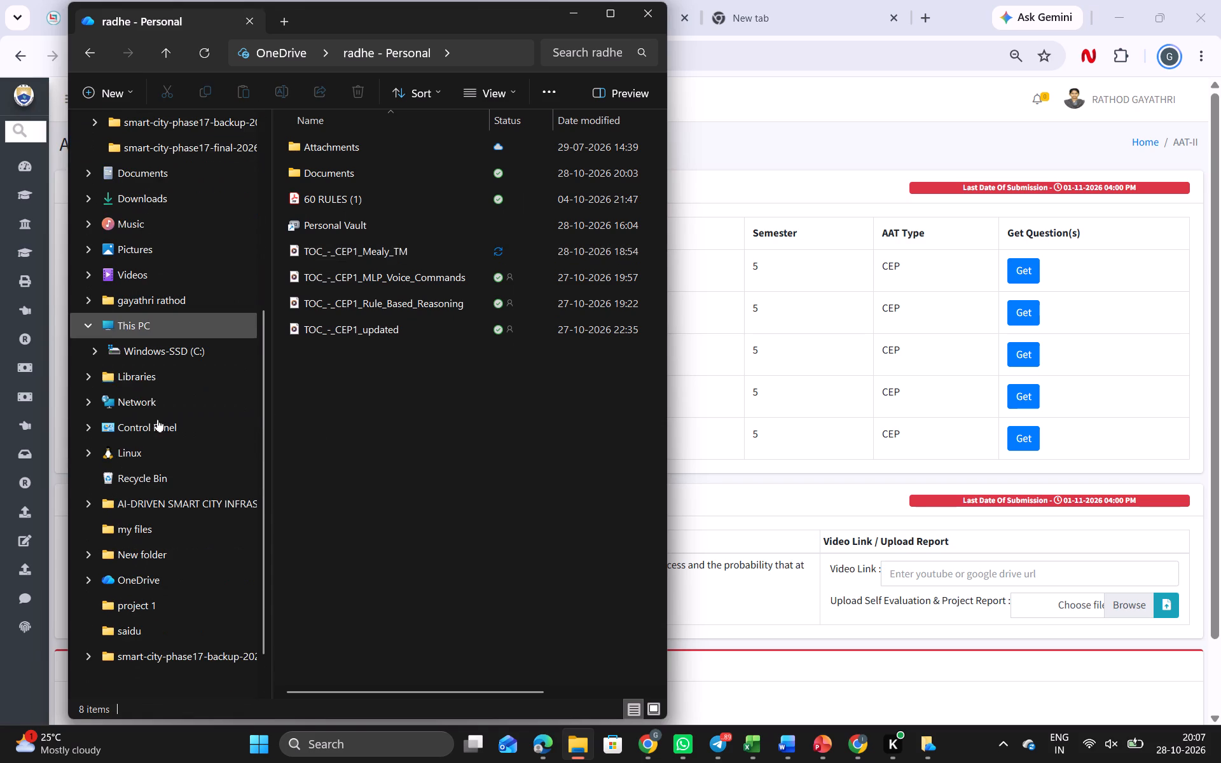
scroll(179, 455, down, 2)
click(155, 547)
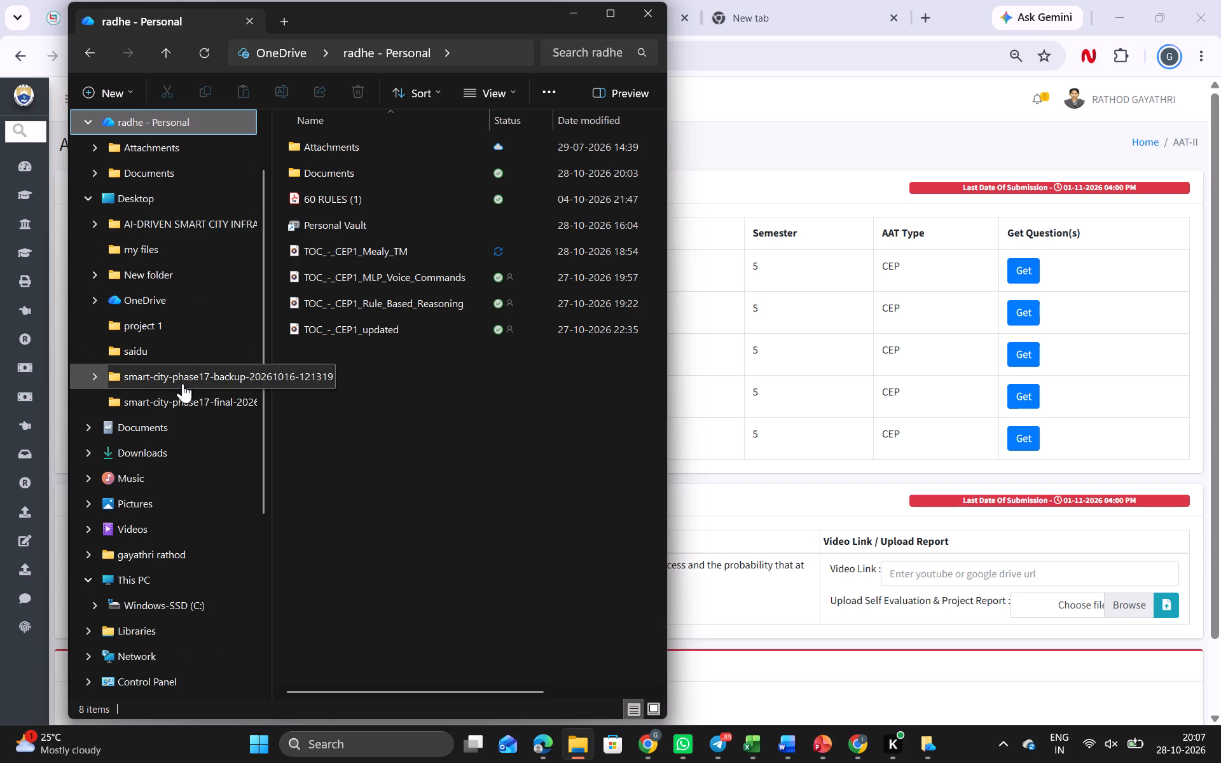
scroll(184, 227, down, 1)
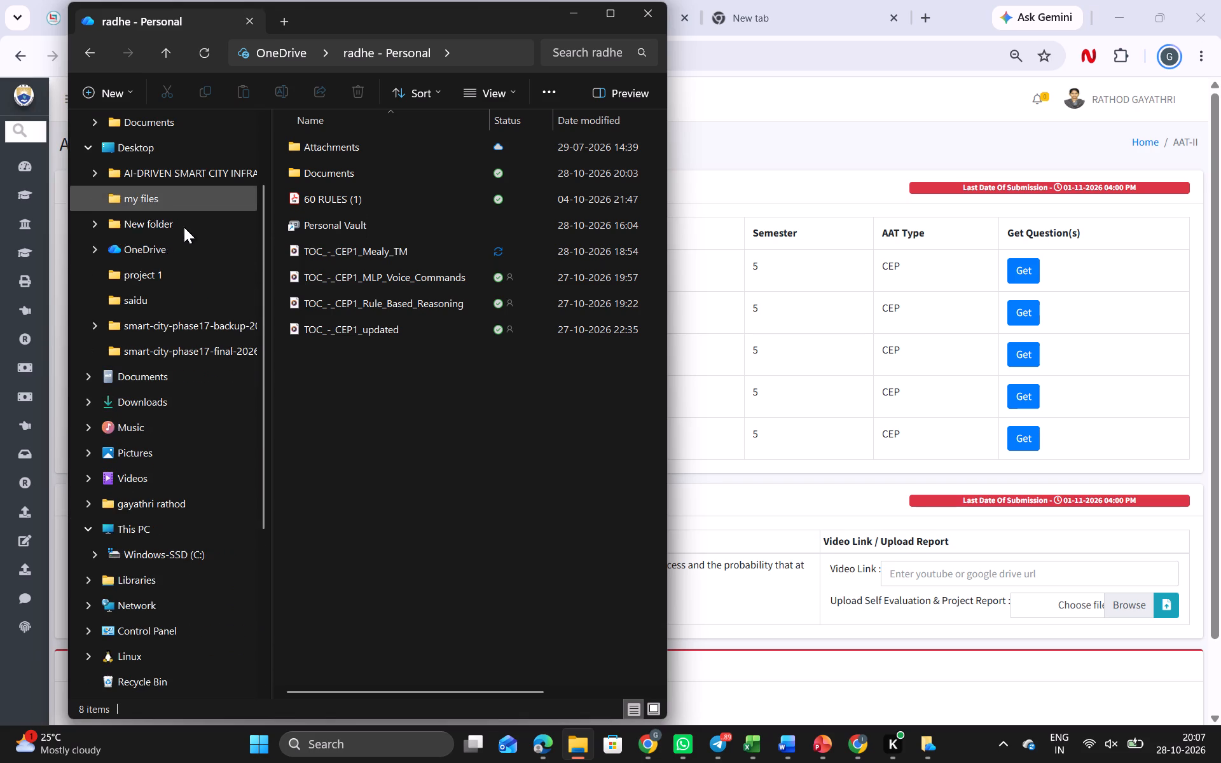
click(167, 249)
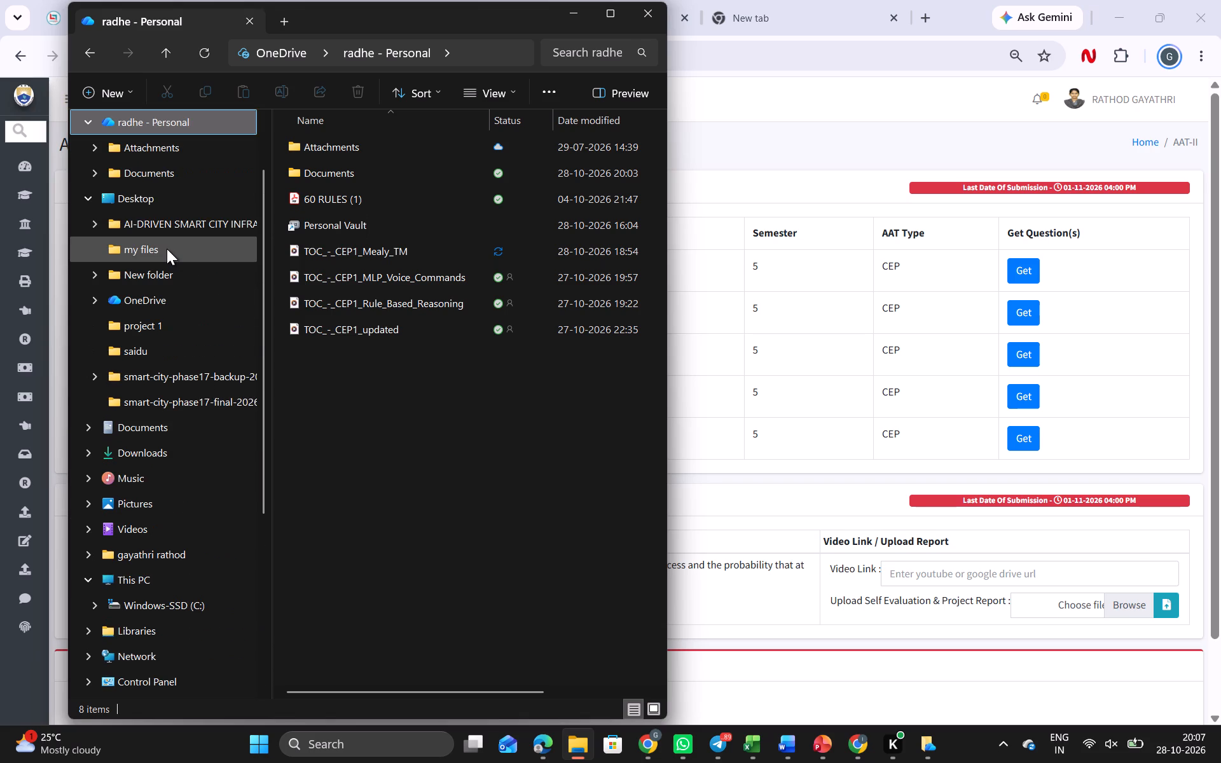
scroll(167, 249, down, 3)
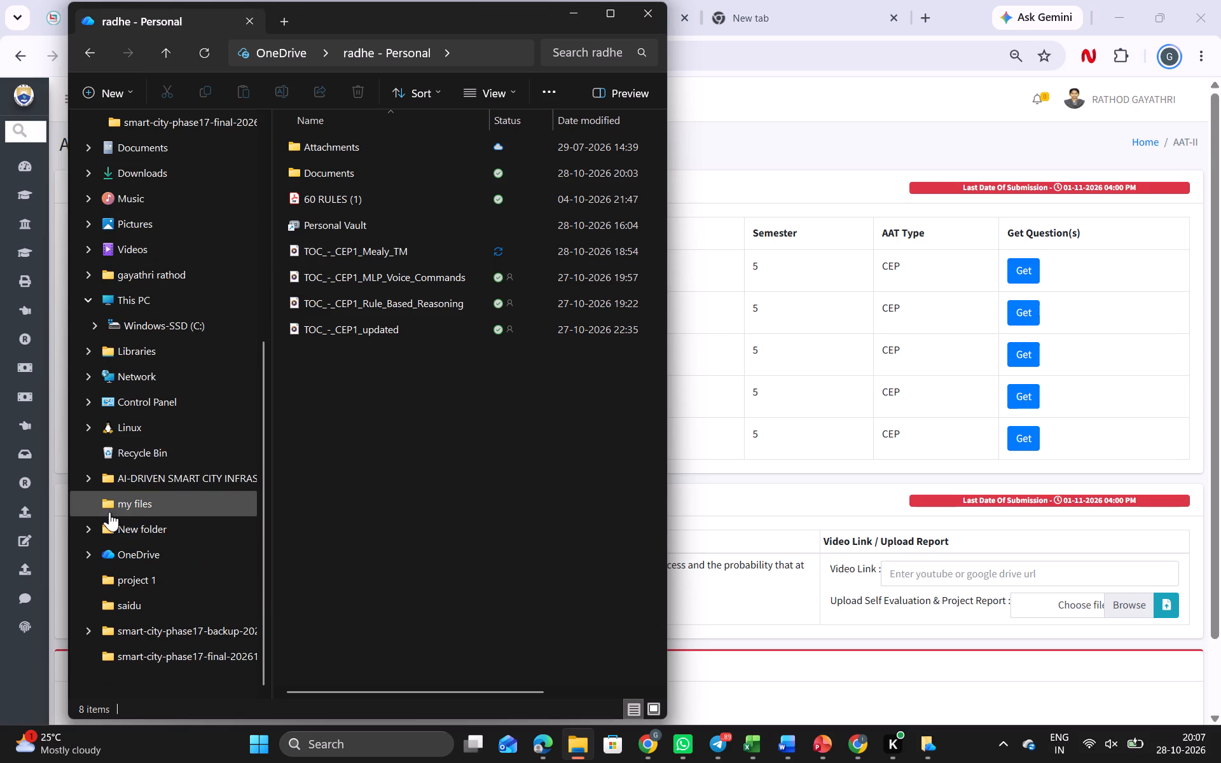
click(121, 559)
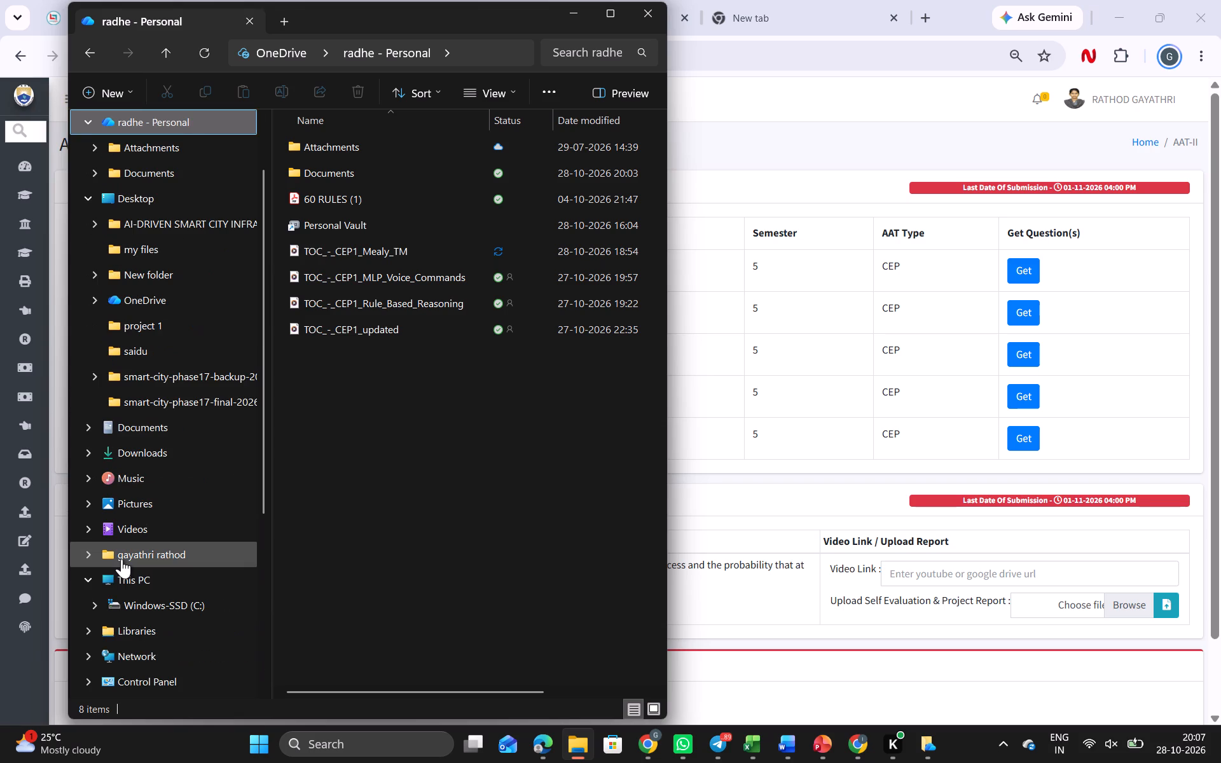
scroll(176, 294, up, 4)
click(155, 167)
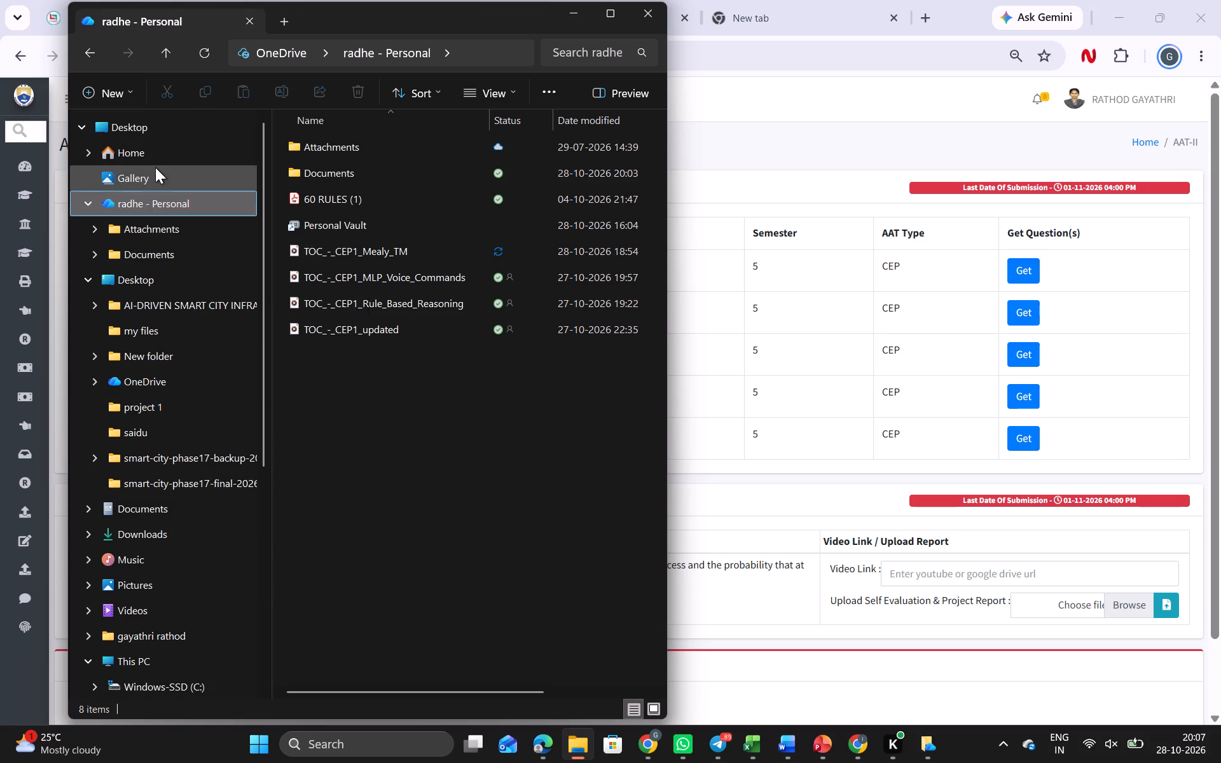
Browse the Home and Desktop locations and open the OneDrive folder from the Desktop listing.
click(163, 144)
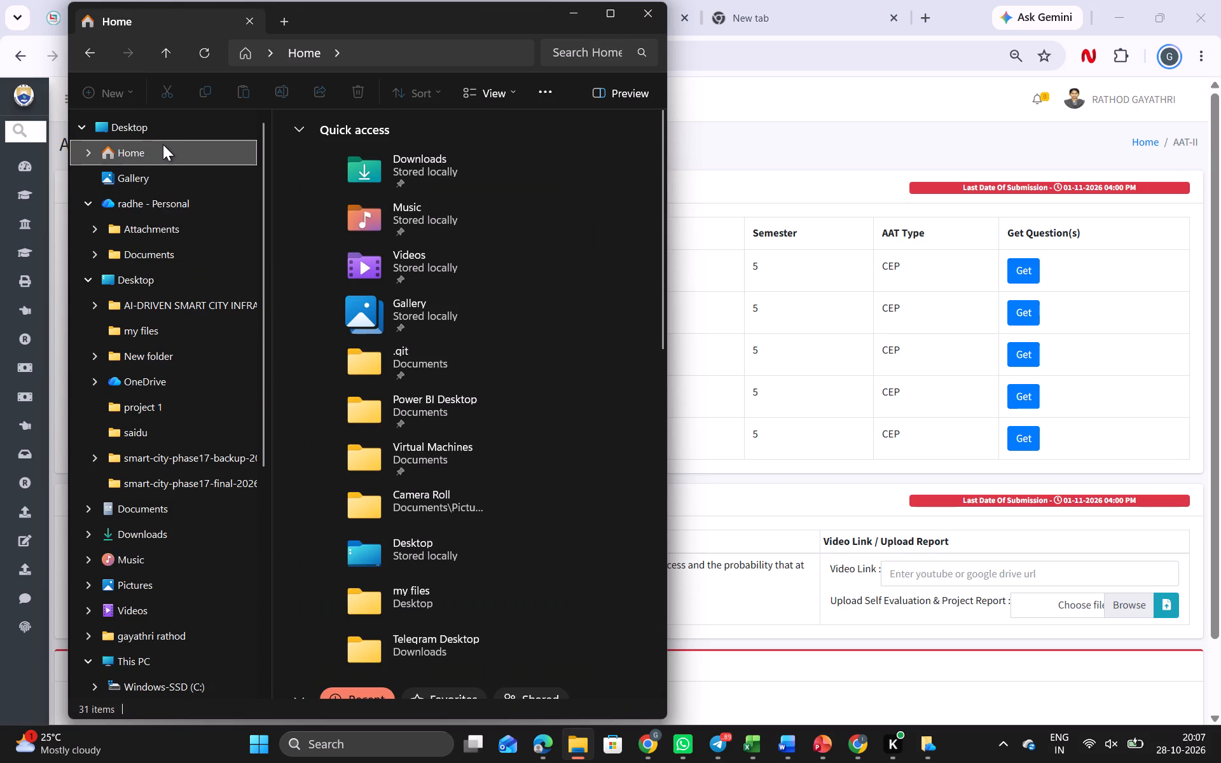
click(184, 132)
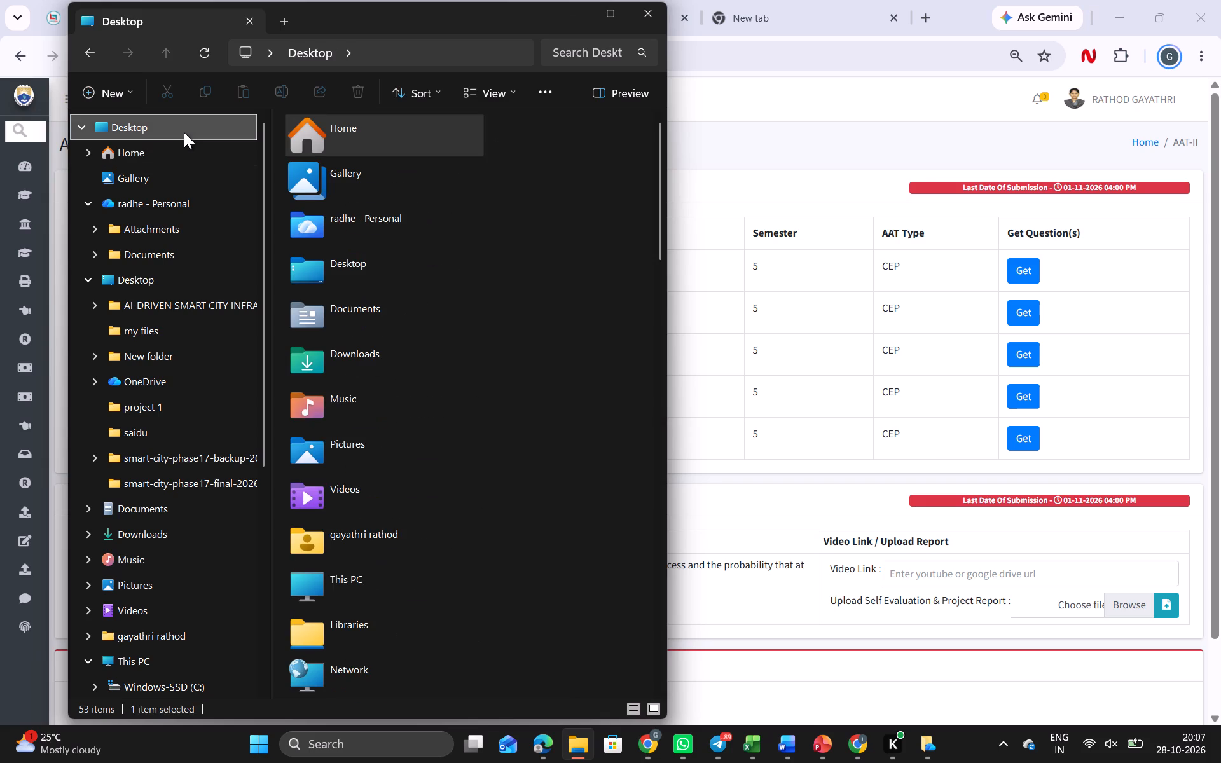
scroll(340, 389, down, 1)
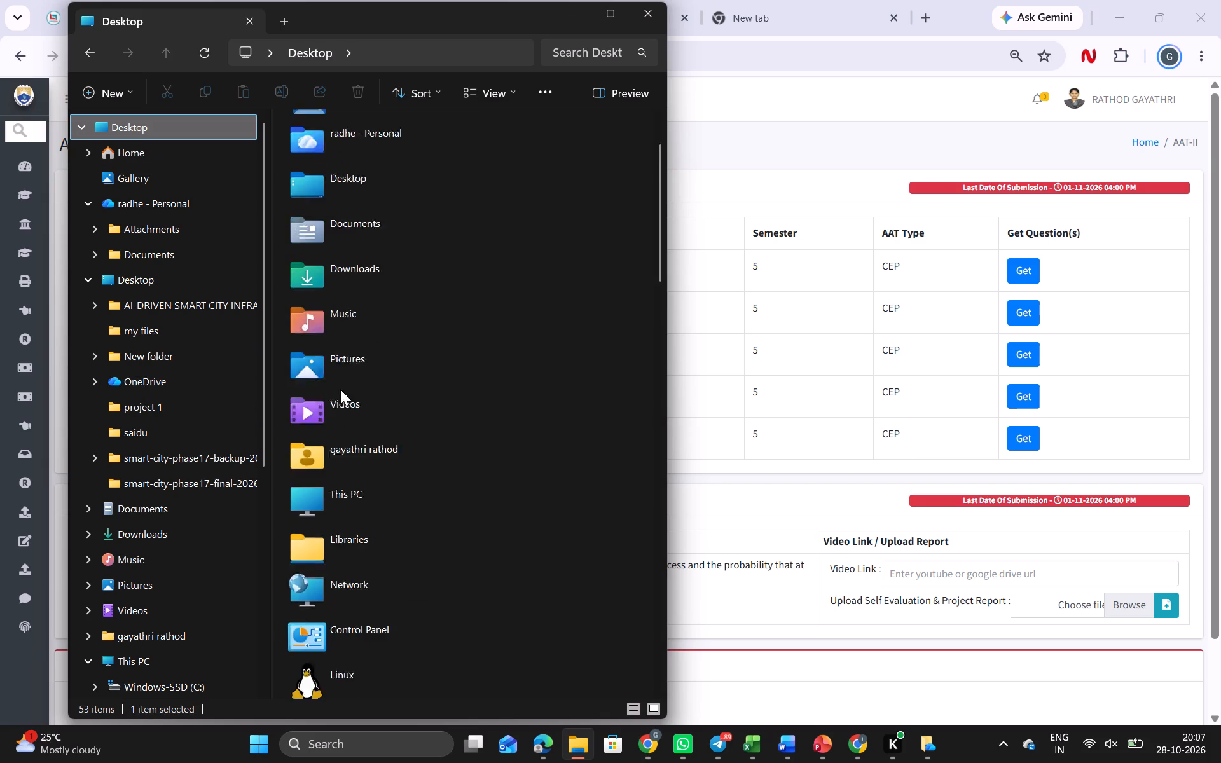
scroll(340, 389, down, 3)
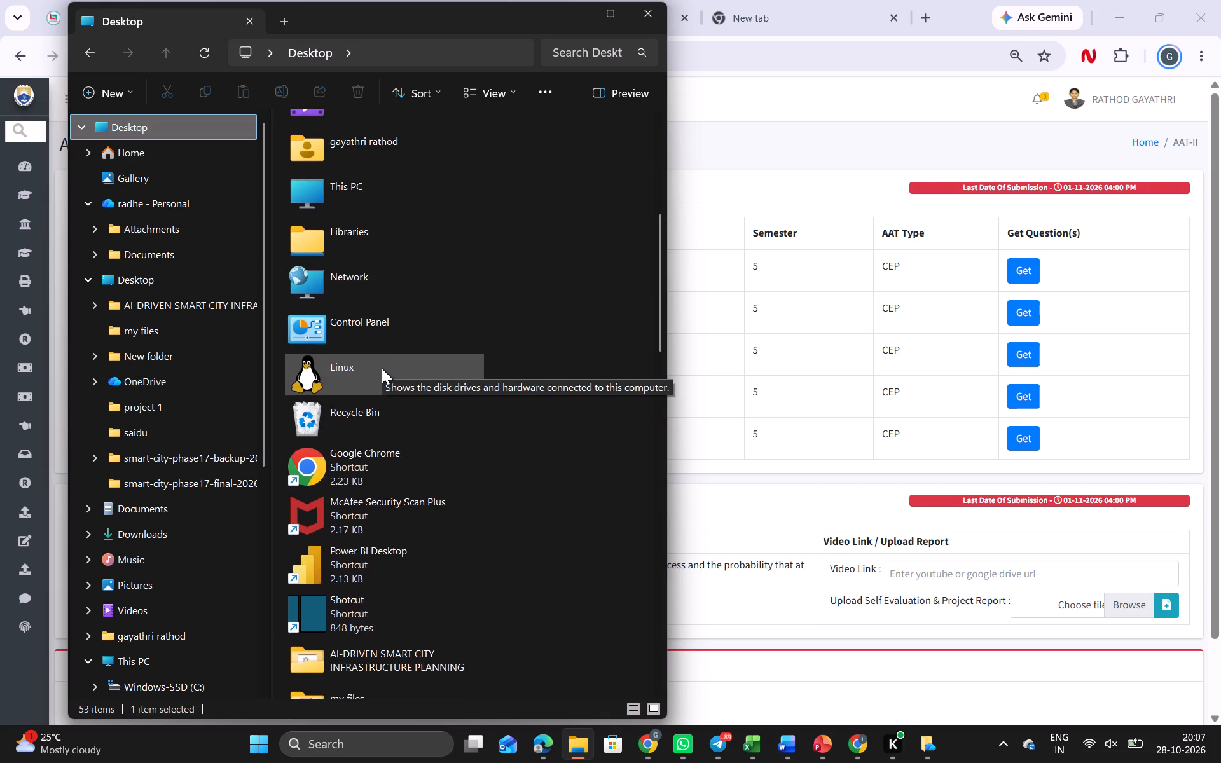
scroll(382, 368, down, 5)
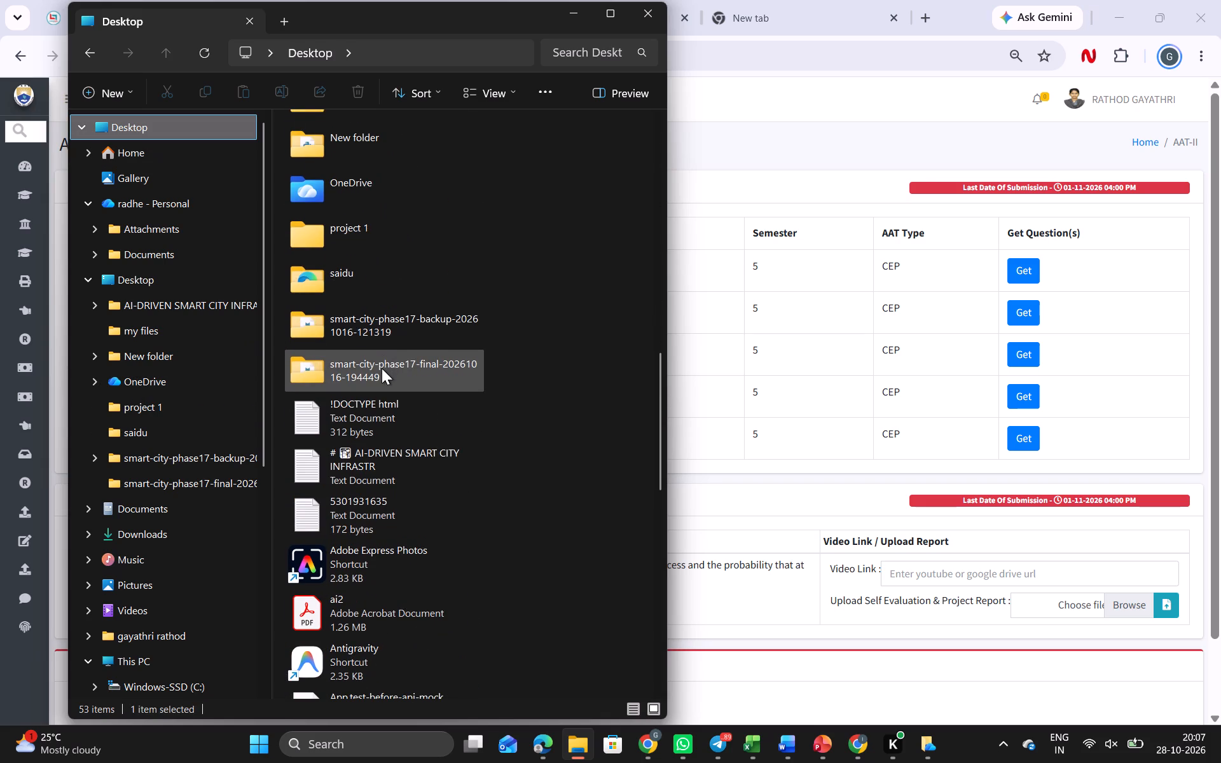
click(378, 182)
double_click(378, 182)
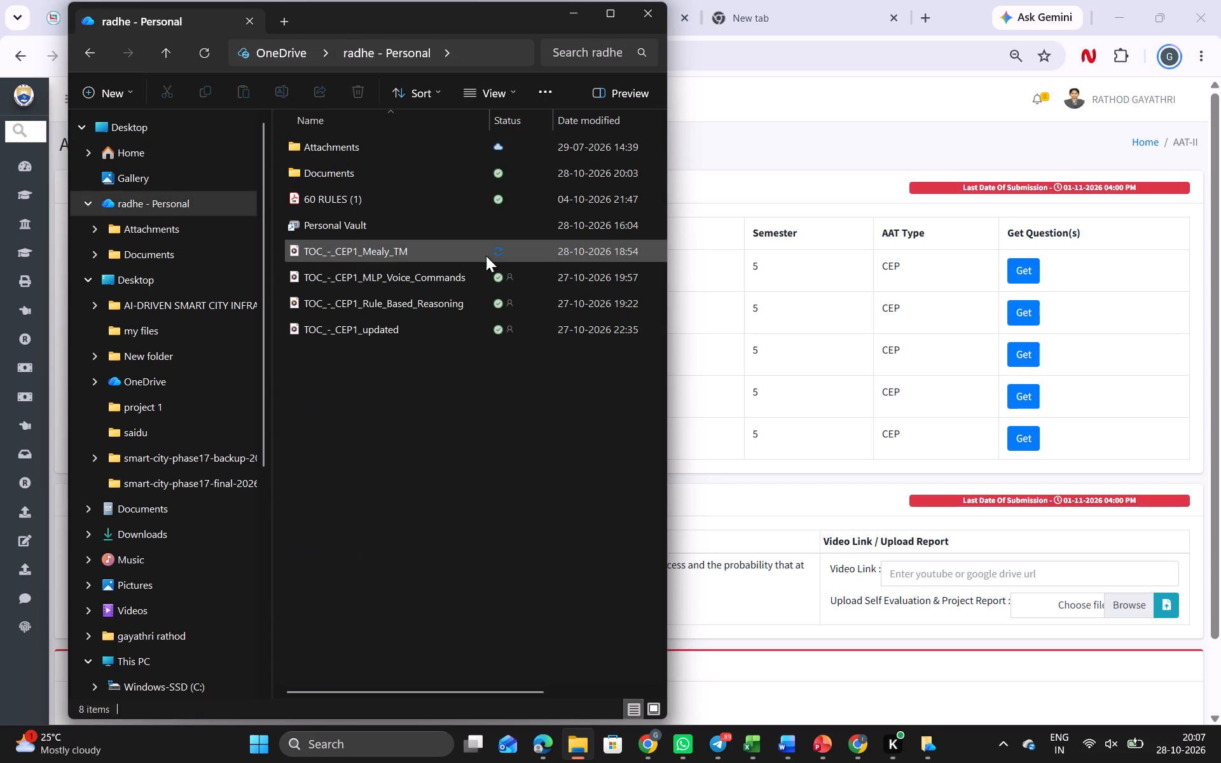
Go up from the personal OneDrive root to the Desktop listing, look through its items and open the OneDrive folder there.
click(493, 252)
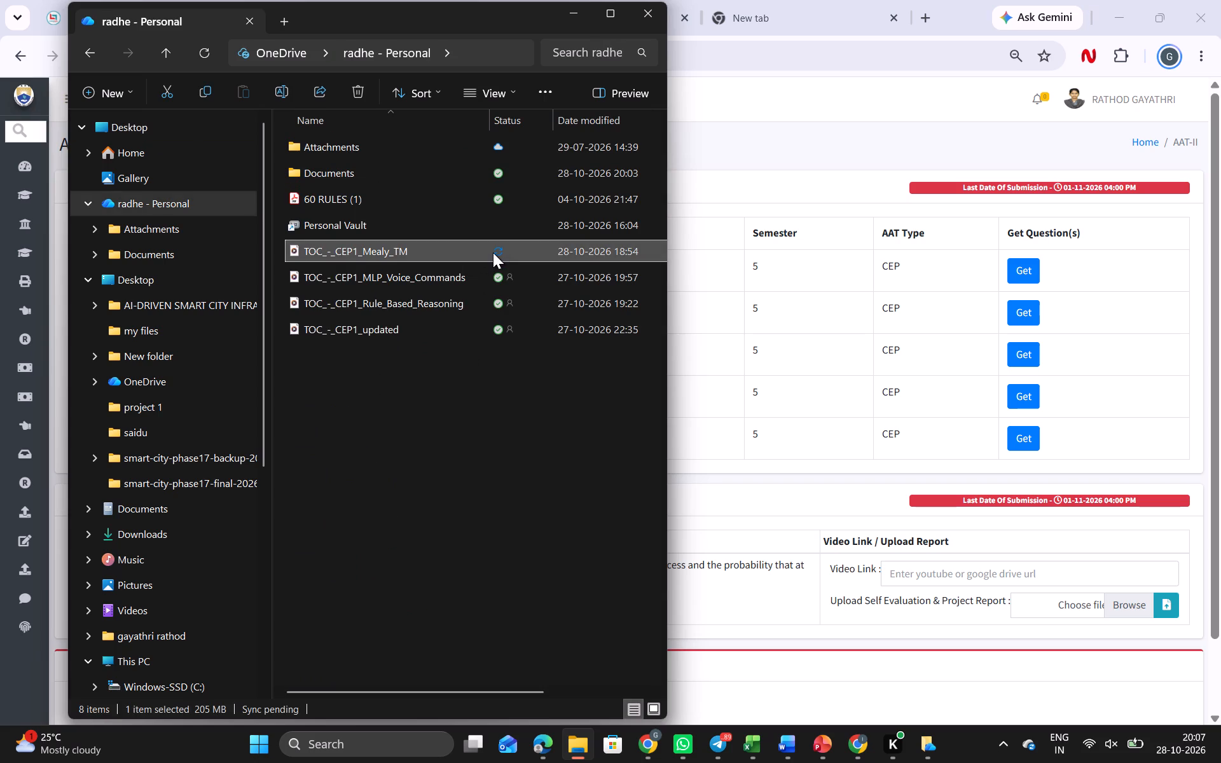
click(176, 48)
scroll(326, 395, down, 7)
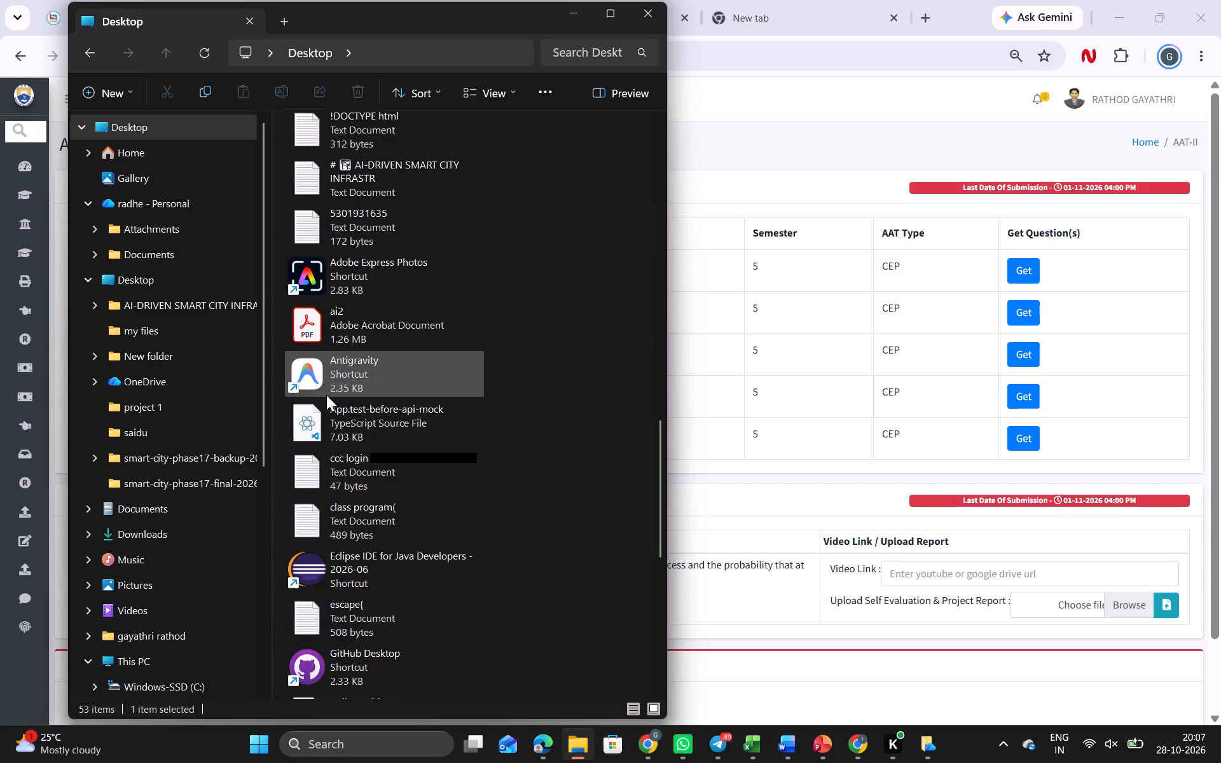
scroll(326, 395, down, 2)
scroll(326, 395, up, 4)
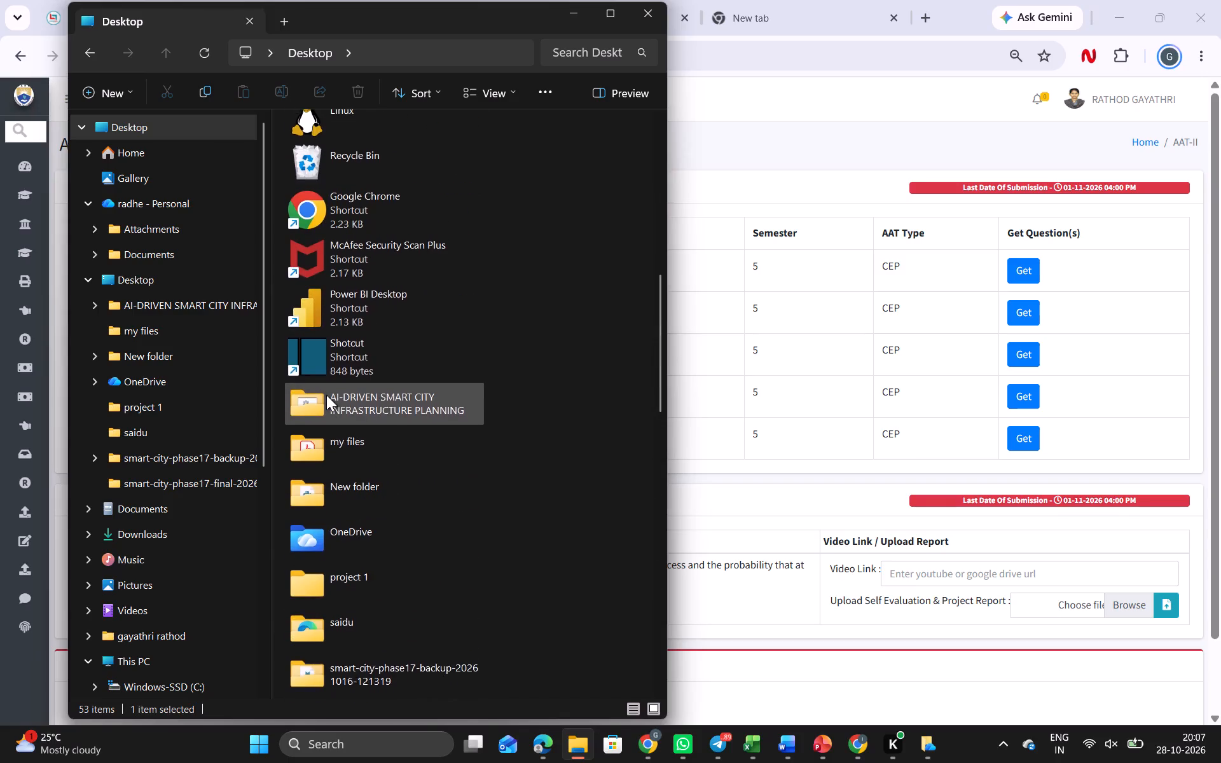
scroll(326, 395, up, 1)
double_click(327, 584)
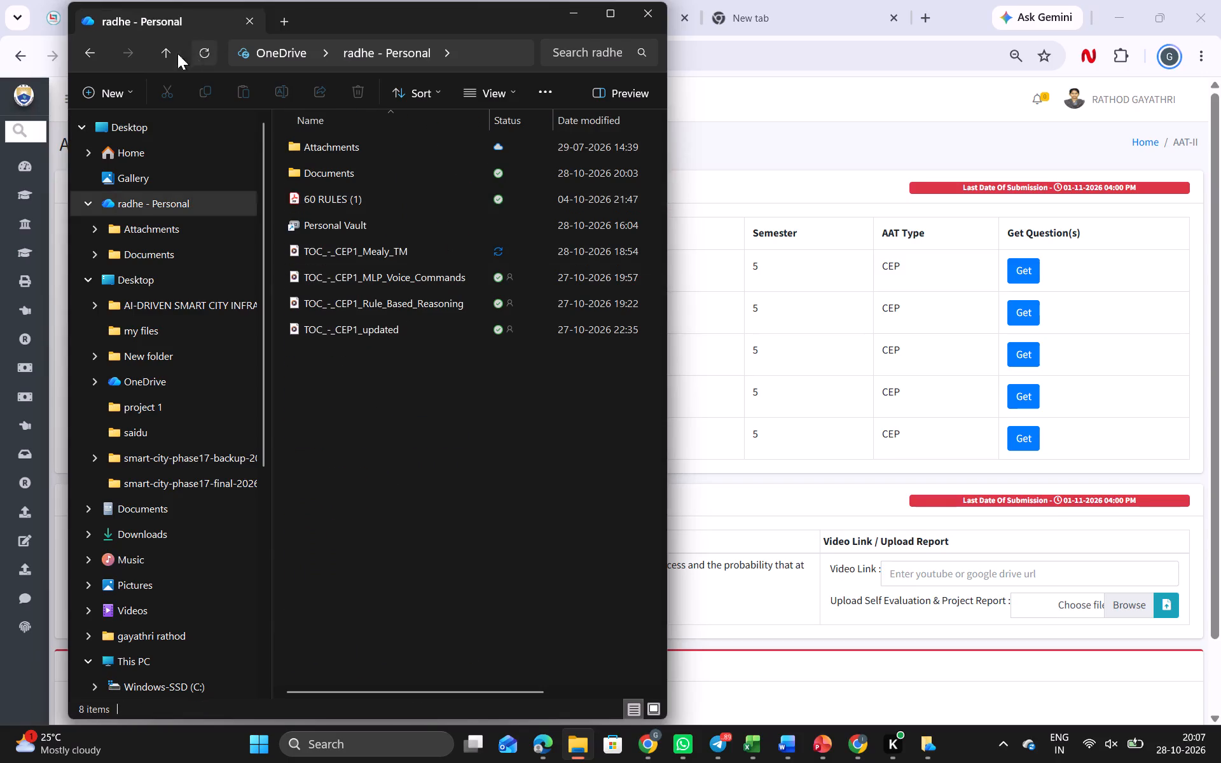
Return to the Desktop listing, look through all its files and folders, and choose the Desktop's OneDrive folder in the folder tree.
click(175, 53)
scroll(502, 308, up, 4)
scroll(502, 308, down, 1)
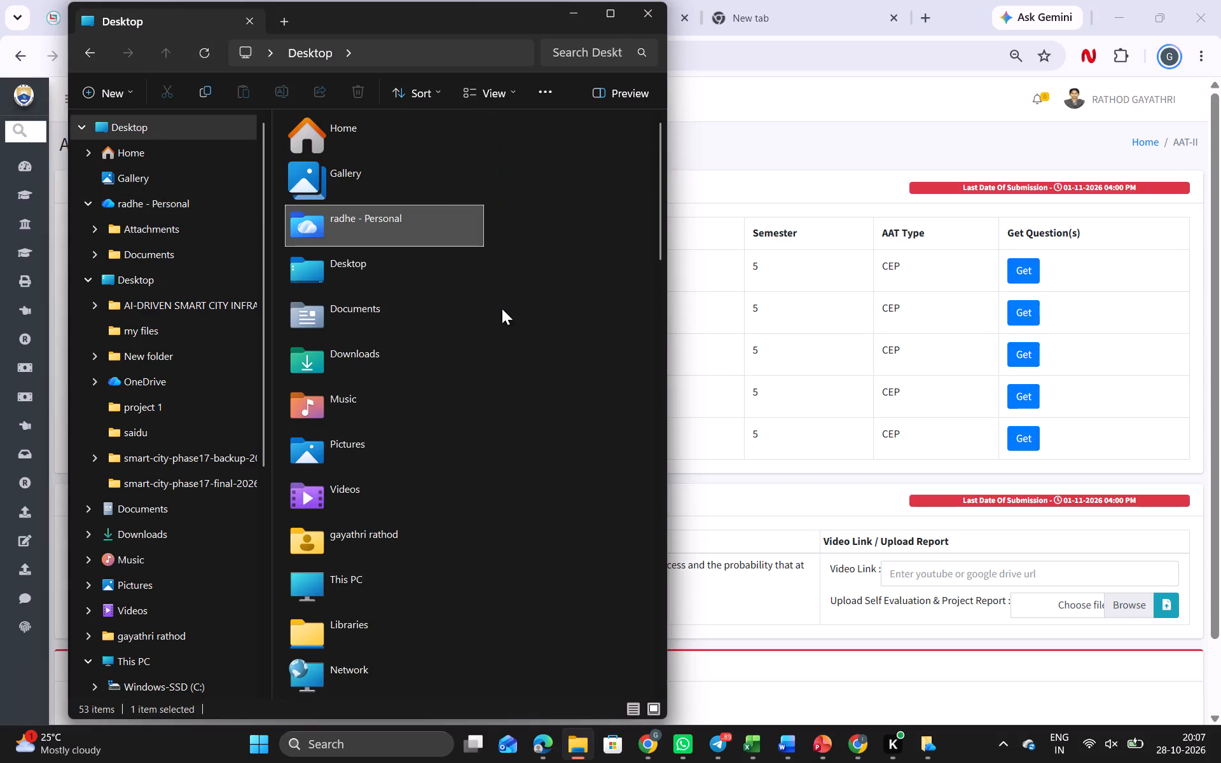
scroll(502, 308, down, 6)
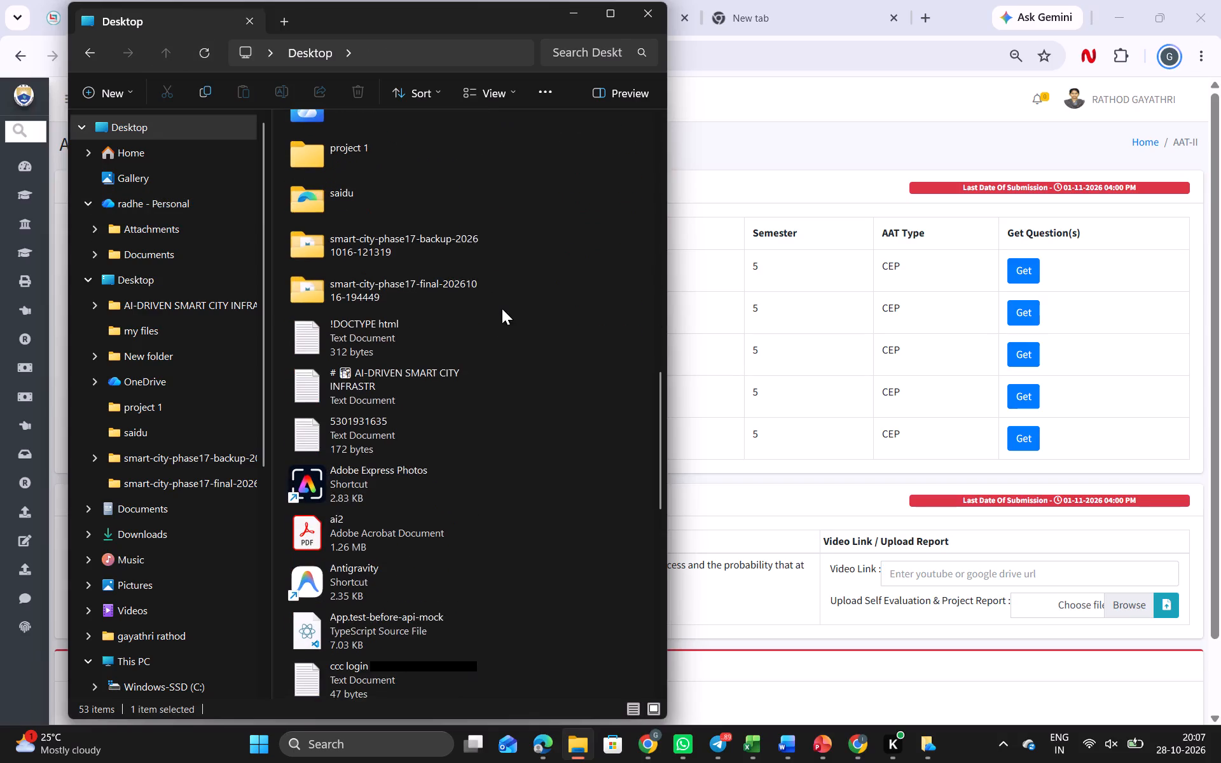
scroll(502, 308, down, 5)
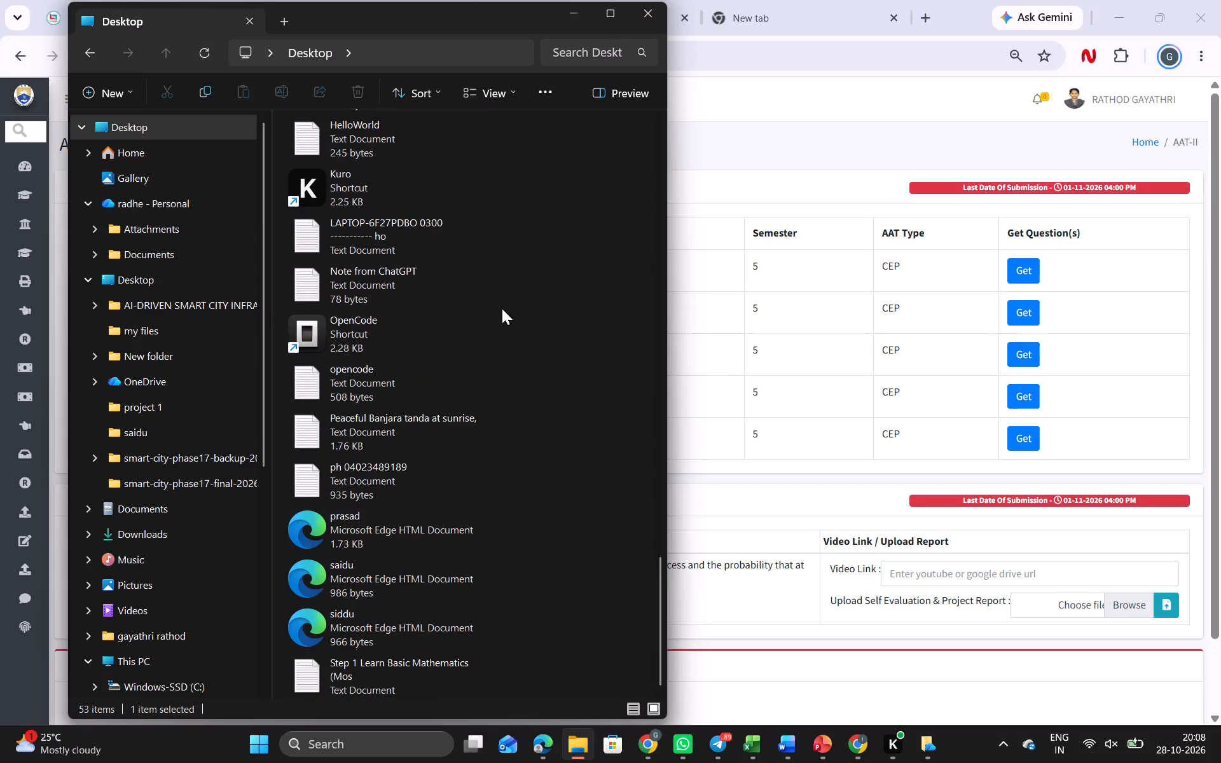
scroll(391, 549, down, 3)
click(153, 384)
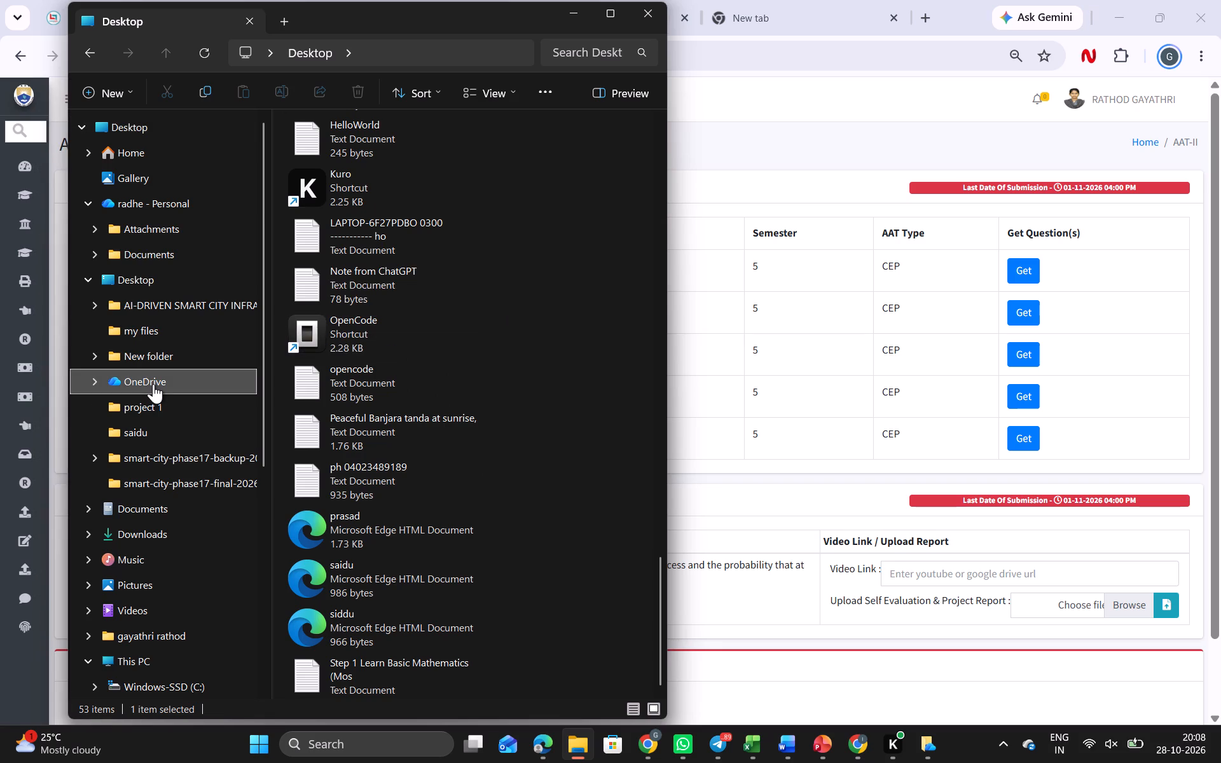
Open the TOC_-_CEP1_Mealy_TM video from the personal OneDrive folder for a brief check and close the media player.
double_click(430, 247)
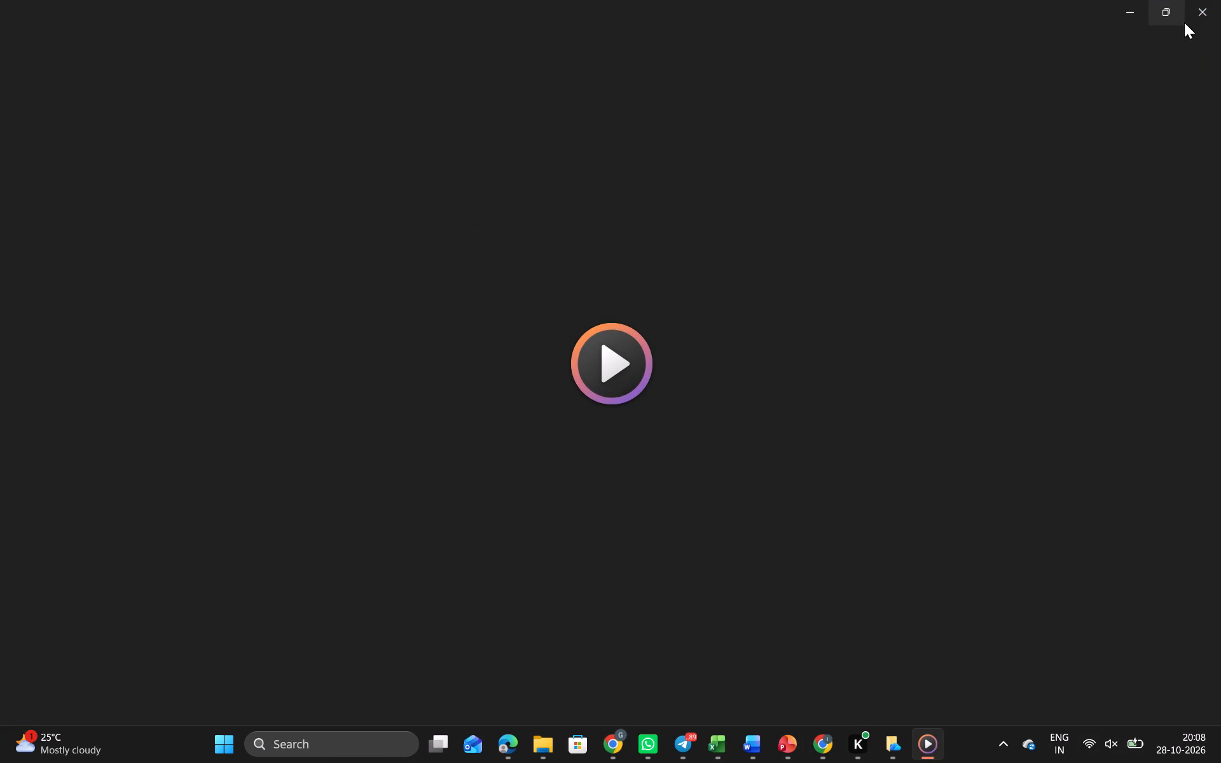
click(1187, 20)
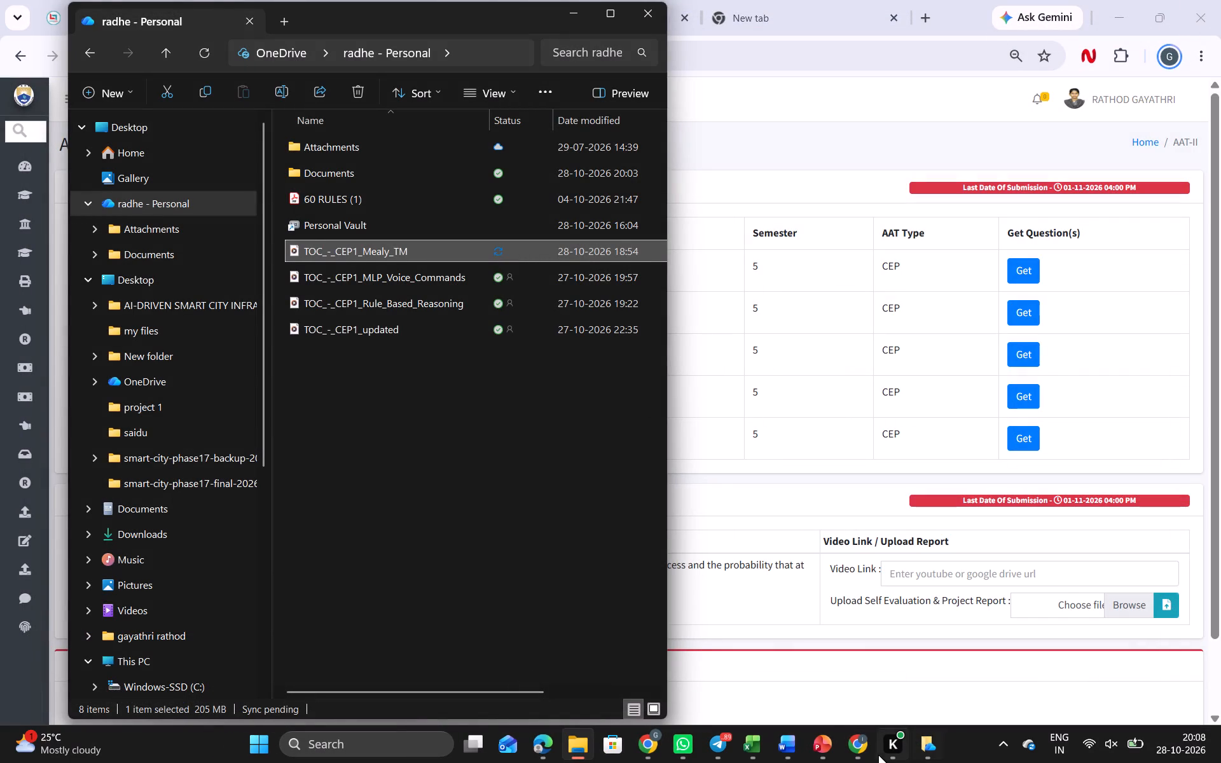
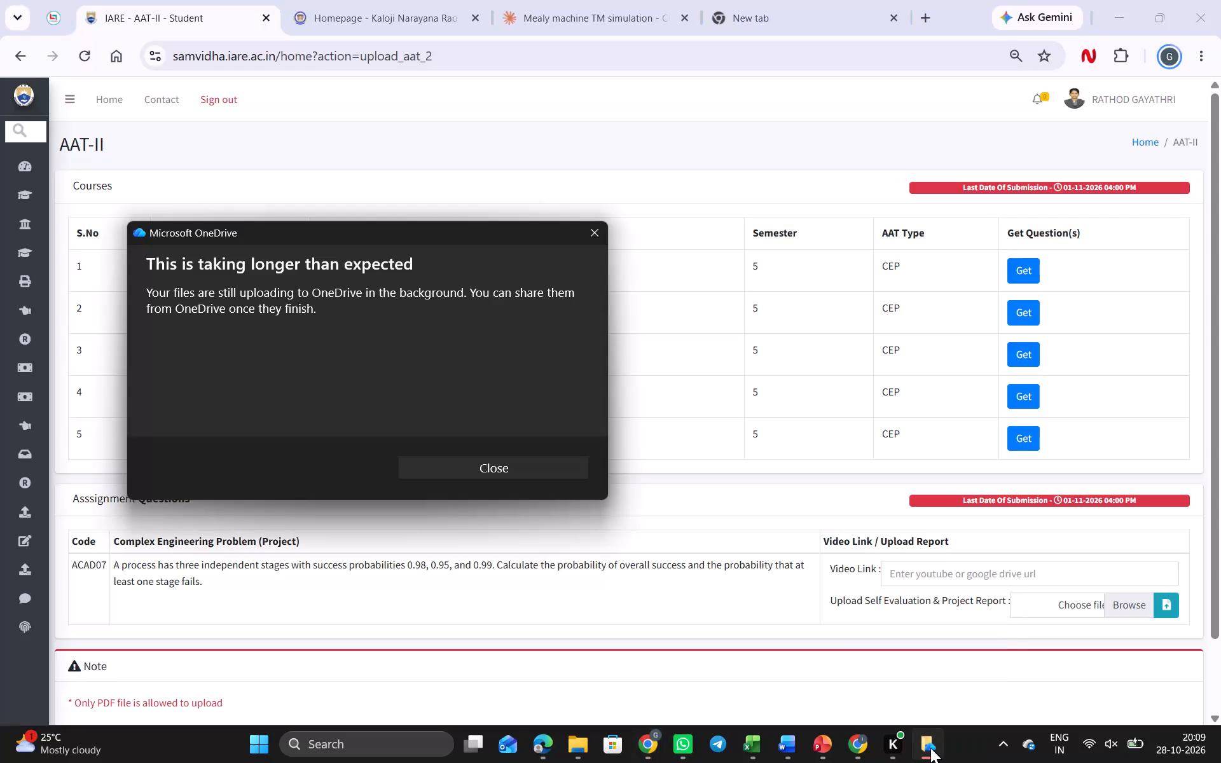
Switch to the Microsoft OneDrive notice about the pending file upload and dismiss it.
click(930, 748)
click(590, 235)
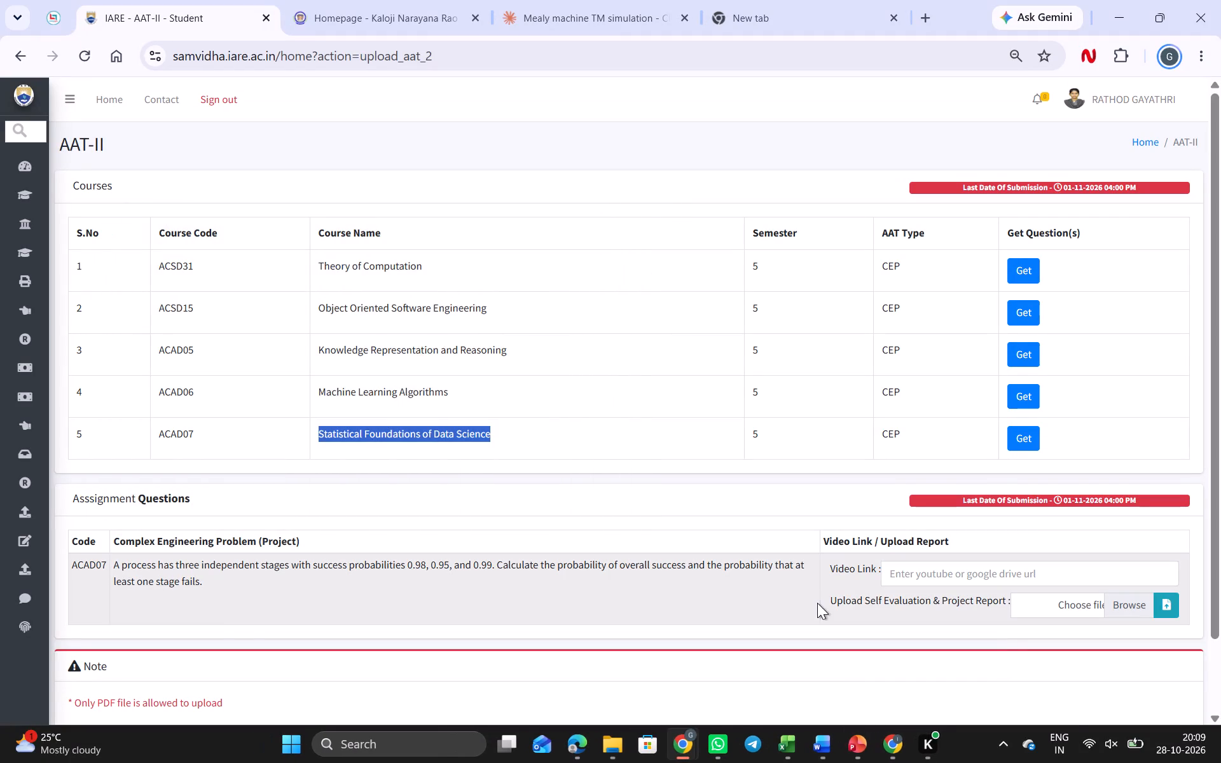
Check the OneDrive sync activity for the pending TOC_-_CEP1_Mealy_TM.mp4 upload and return to the AAT-II page.
click(1031, 747)
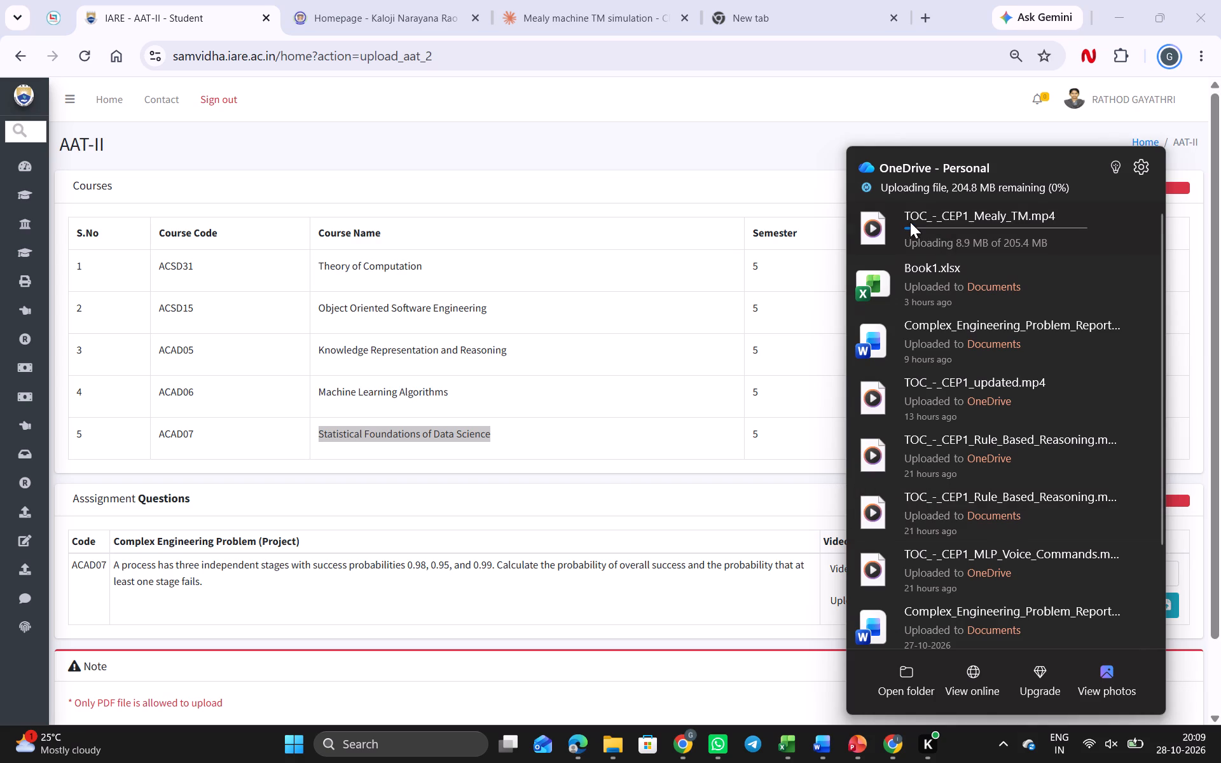
click(910, 222)
click(867, 186)
drag(1070, 188, 856, 193)
drag(856, 193, 881, 186)
drag(881, 186, 1078, 177)
drag(1078, 177, 866, 159)
drag(866, 159, 878, 160)
drag(878, 160, 952, 217)
triple_click(952, 217)
text(''')
click(701, 187)
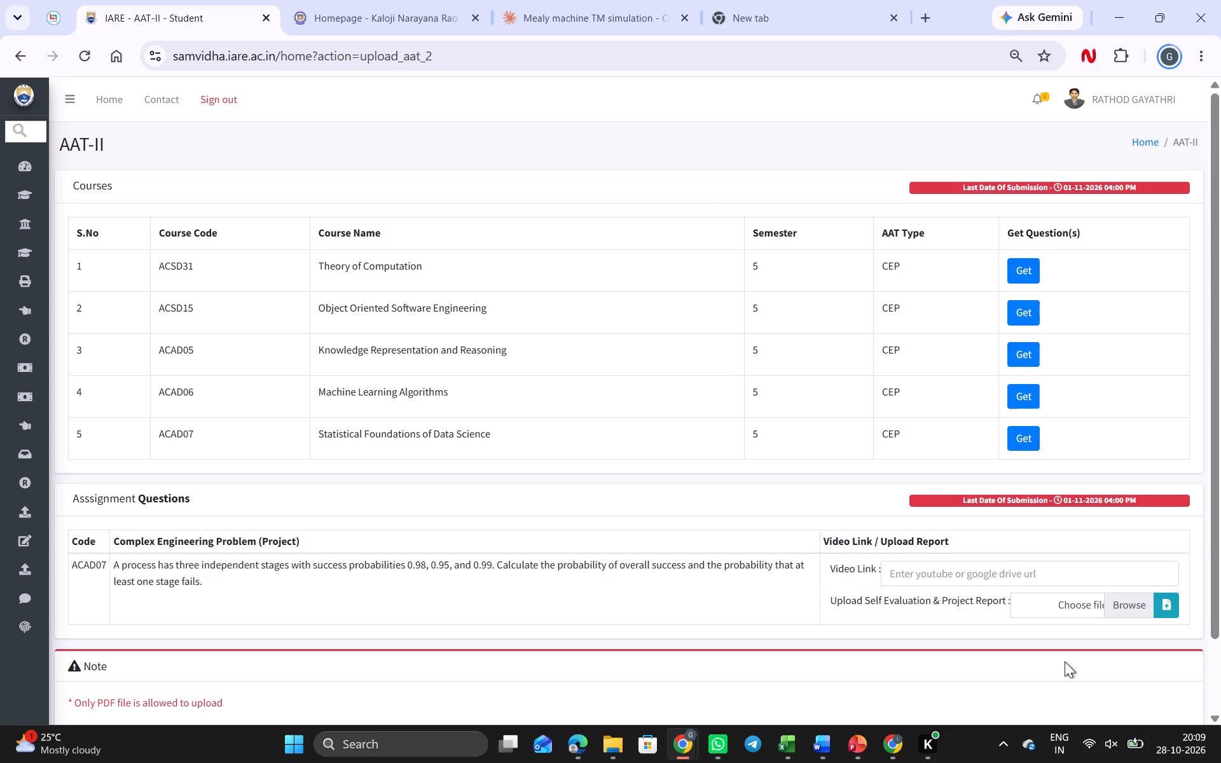
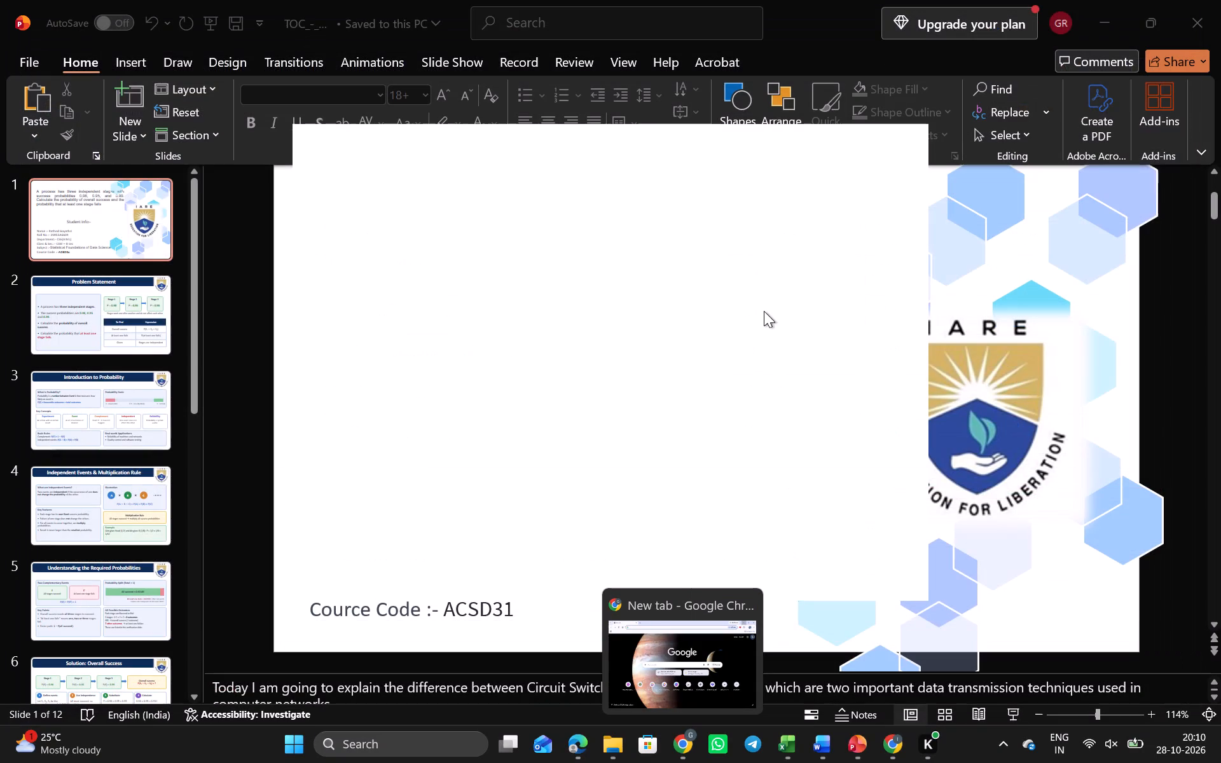
Switch to the PowerPoint presentation and look through its opening slides, ending back on the title slide.
click(1062, 568)
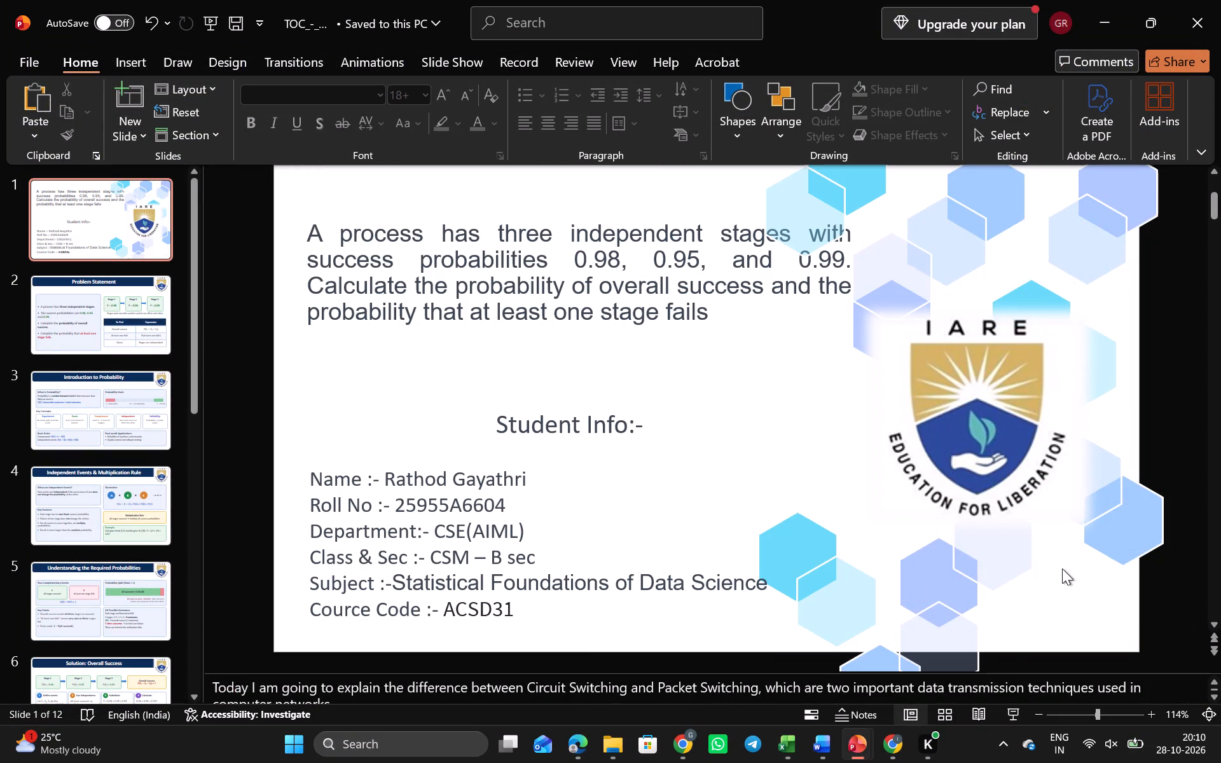
key(Down)
key(Down)
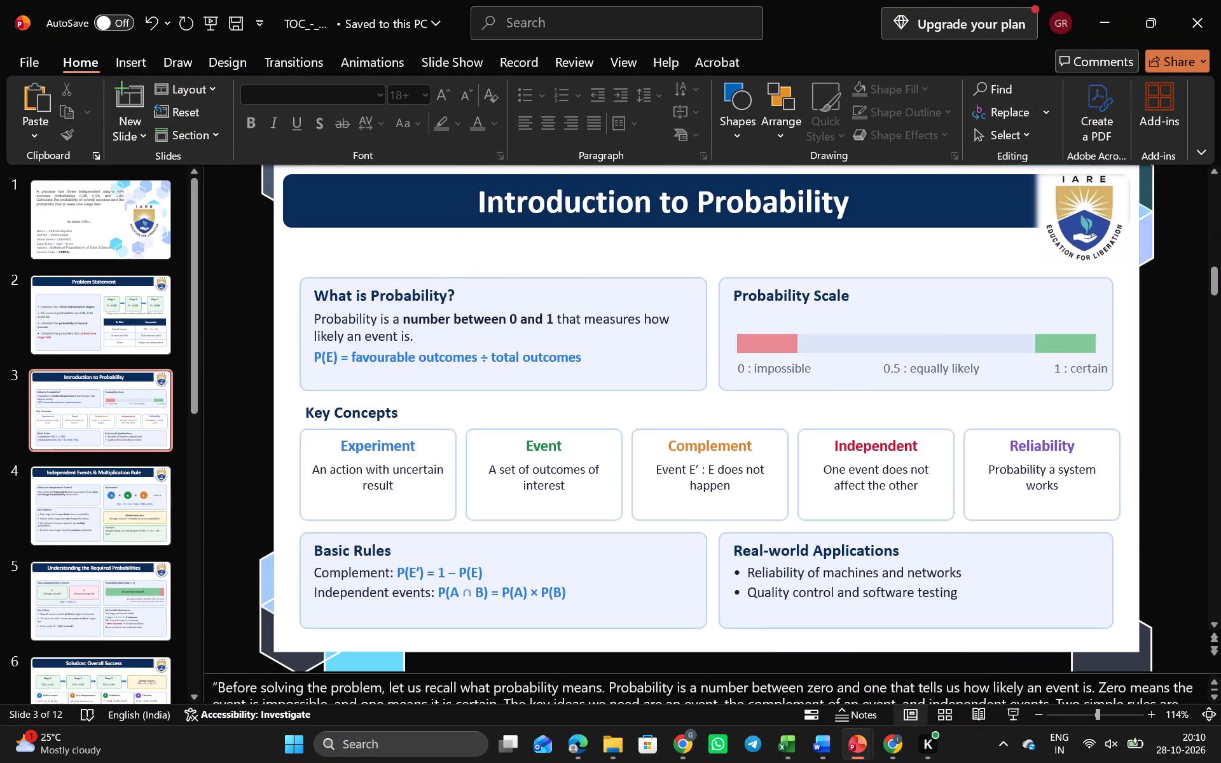
key(Down)
key(Down)
key(Up)
key(Up)
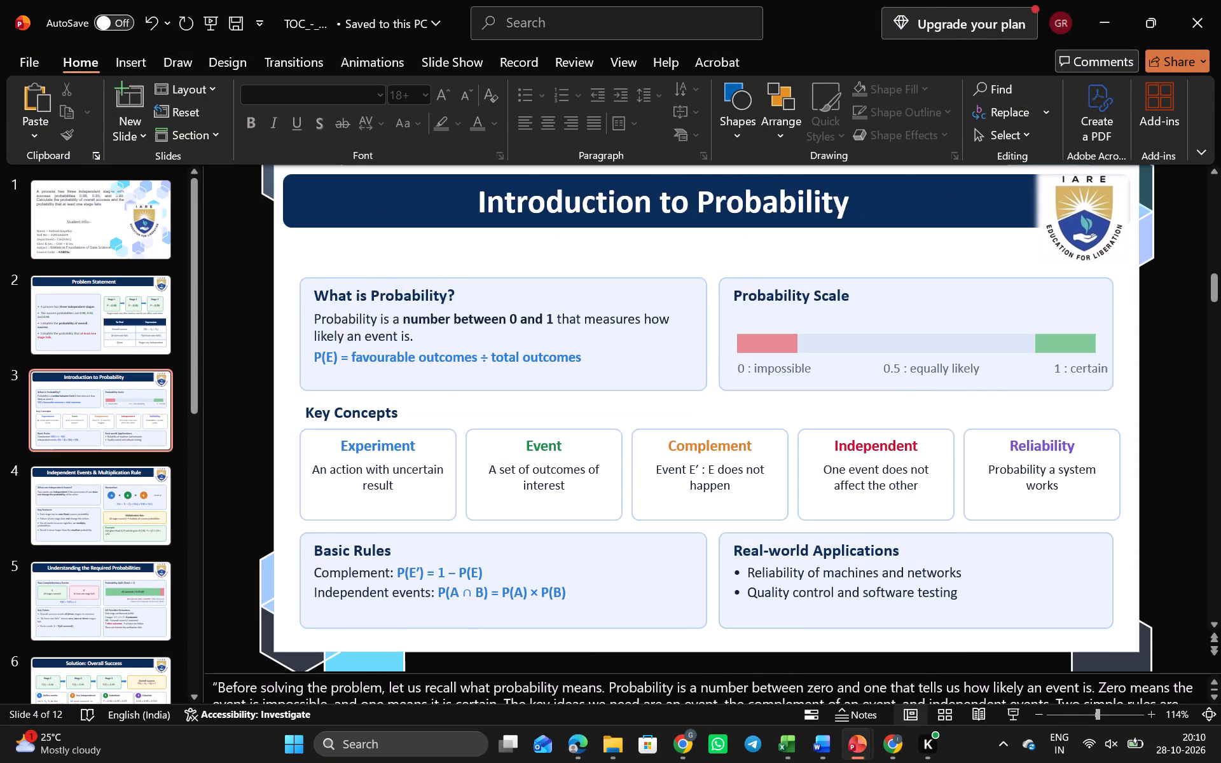
key(Up)
key(Up)
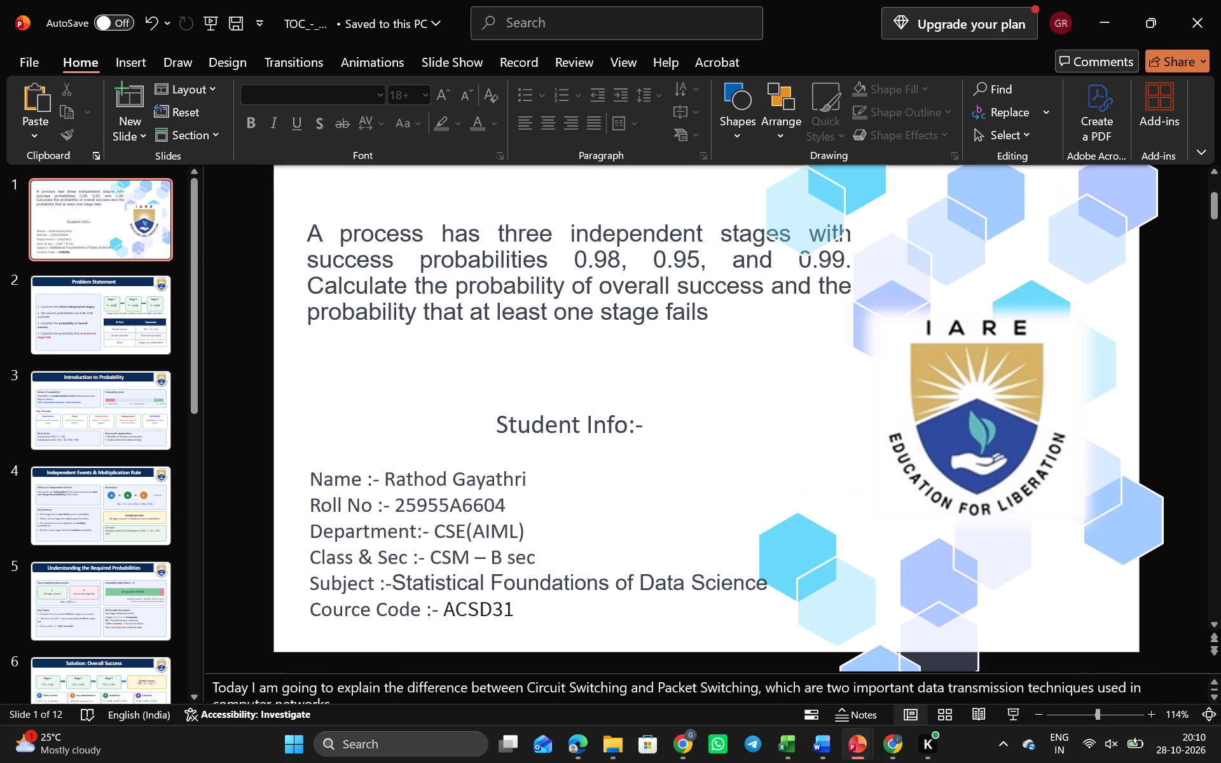
Add a camera cameo to the title slide and turn on its live preview.
click(705, 237)
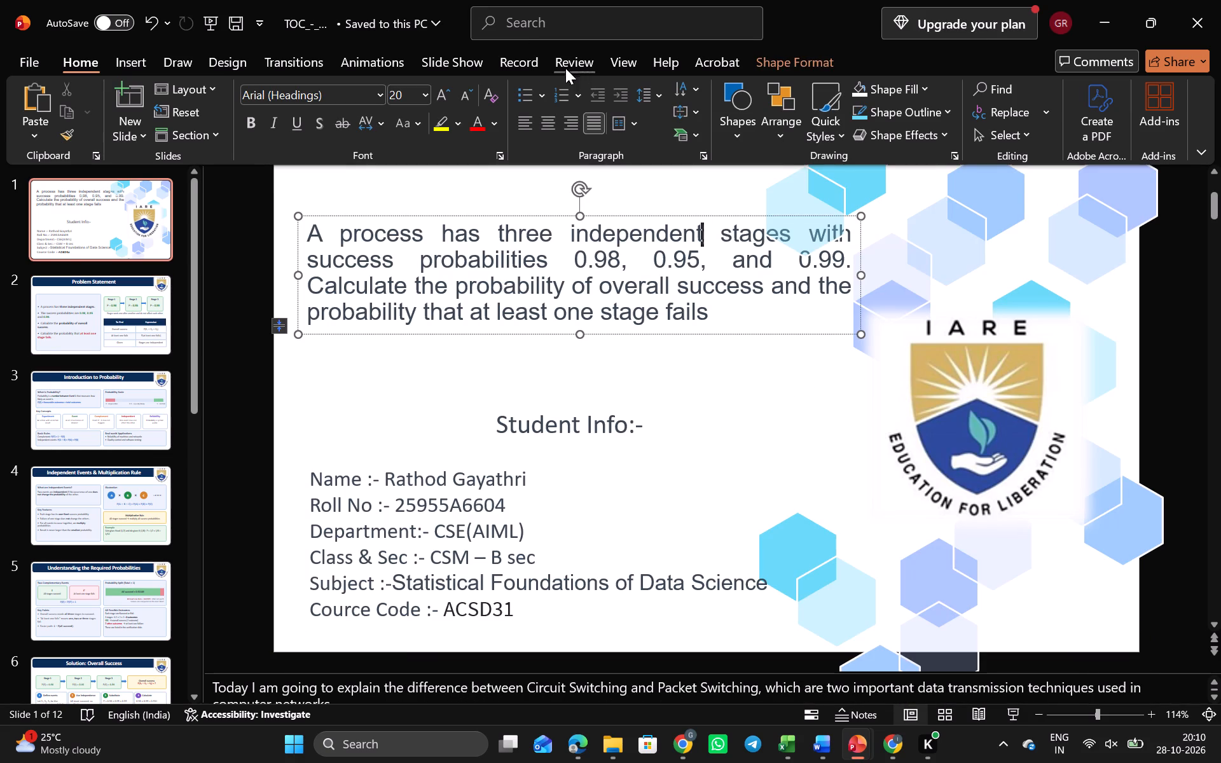
click(528, 64)
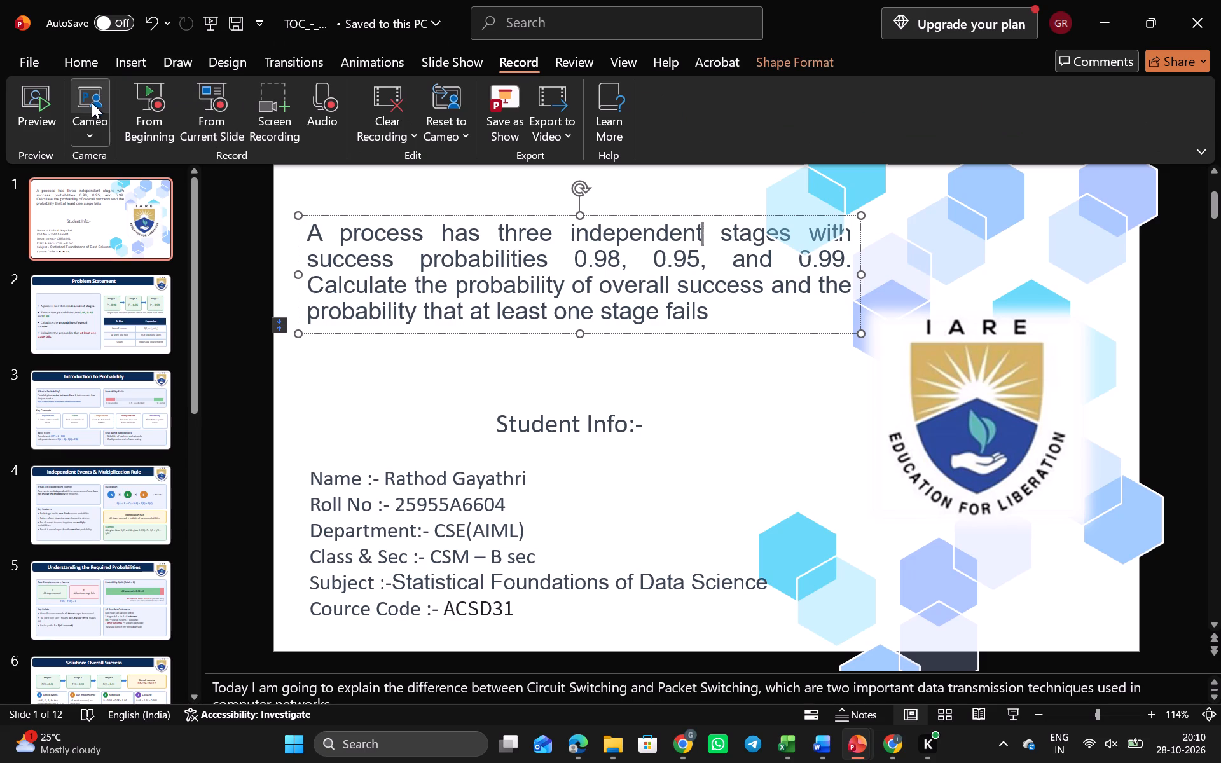
click(92, 102)
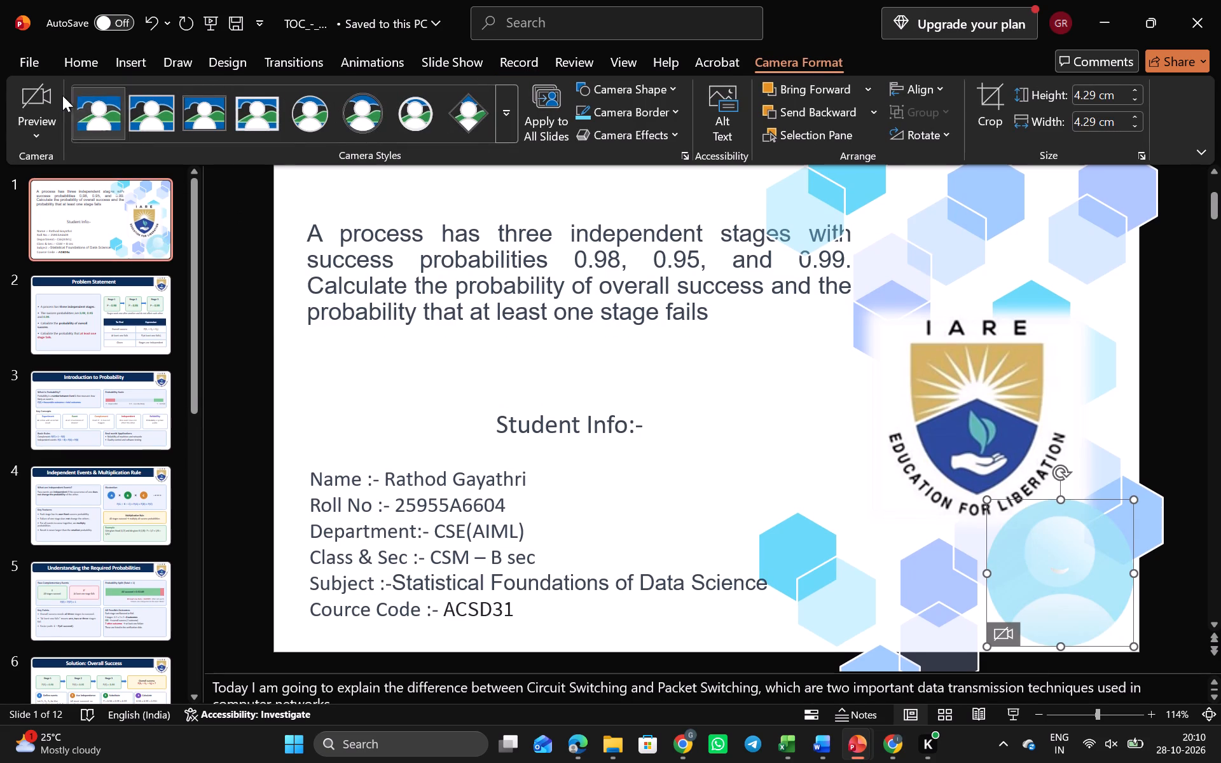
click(46, 102)
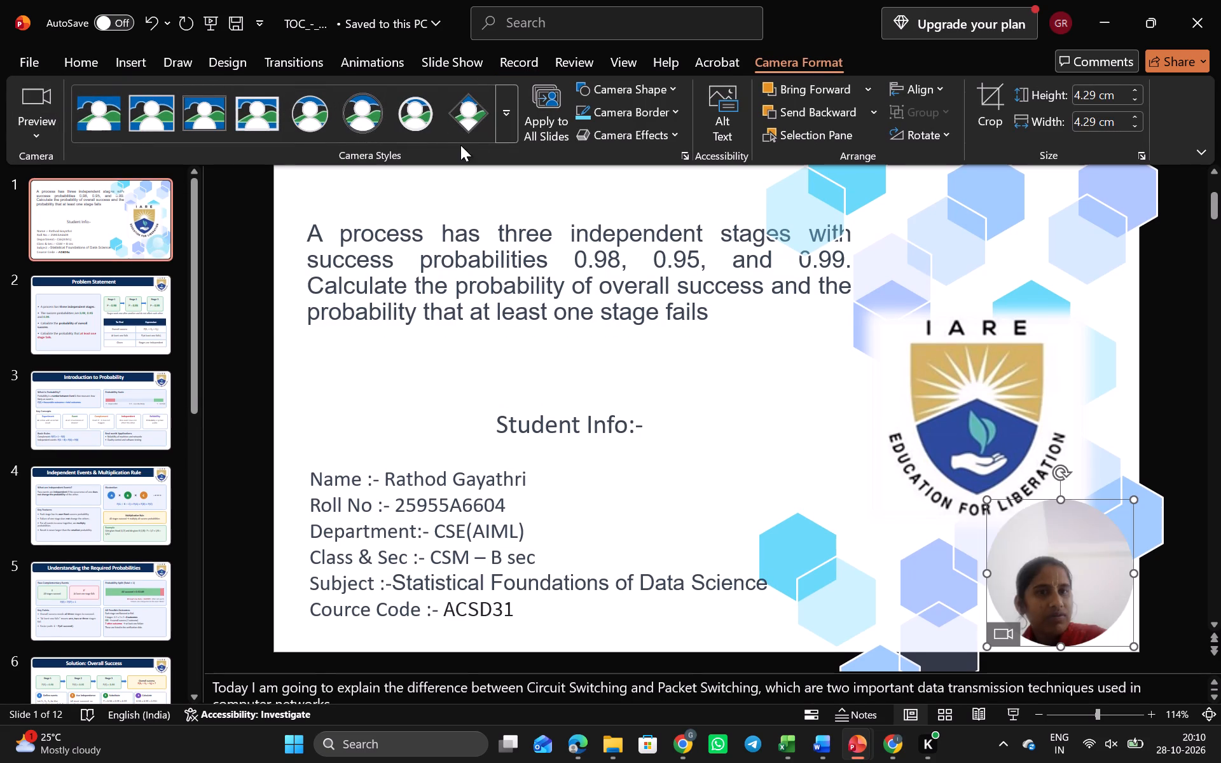
Compare the round camera styles on the title slide's cameo and apply the circular one with a crisp edge.
click(418, 130)
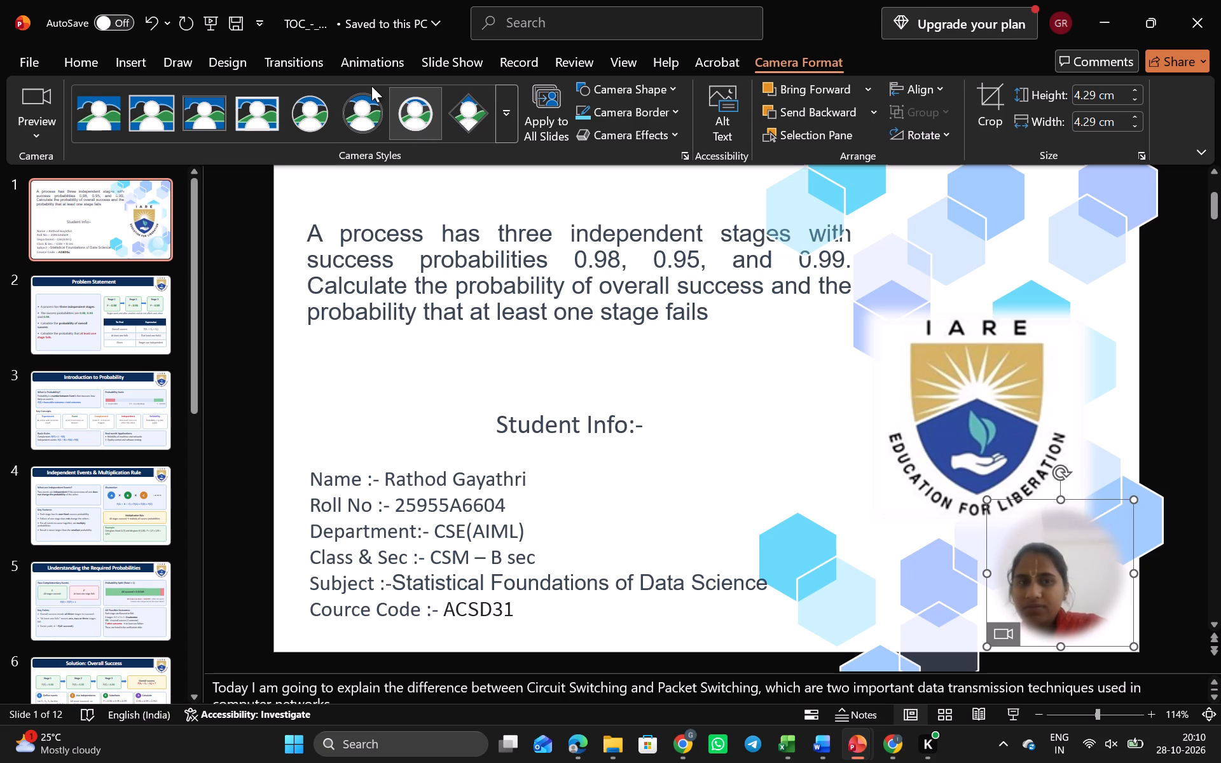
click(324, 132)
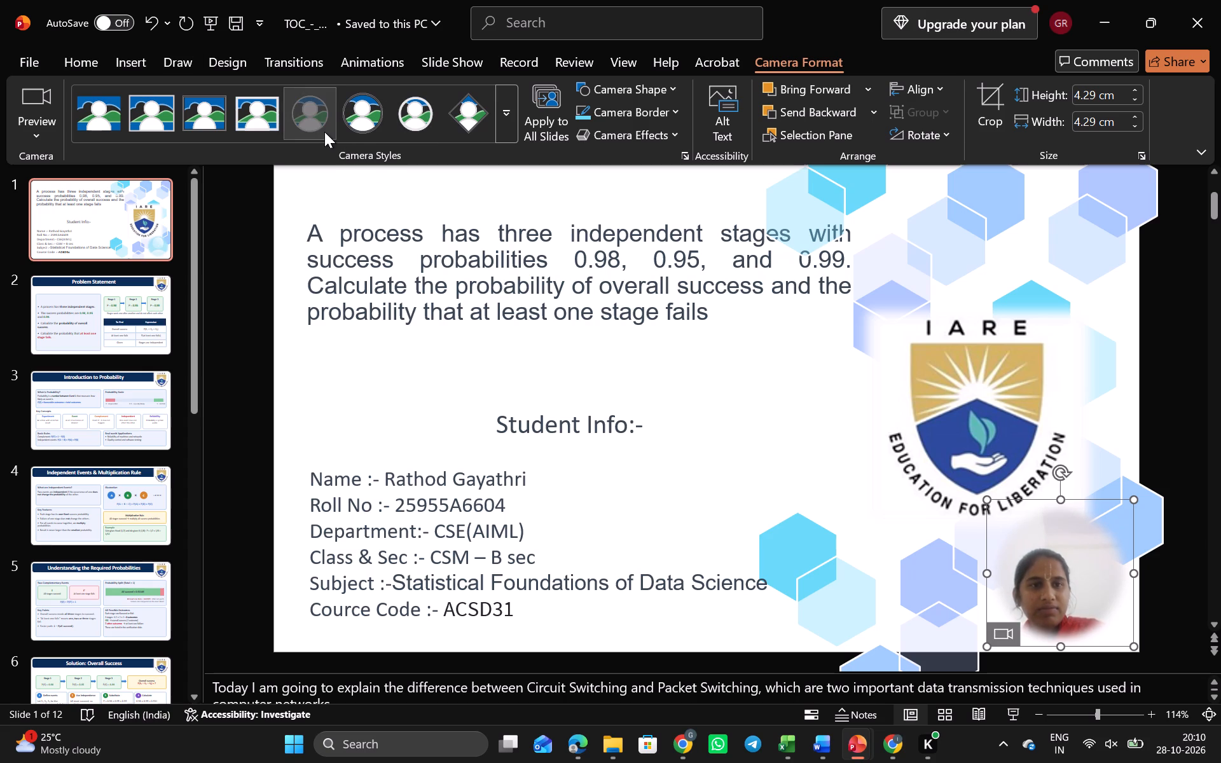
click(379, 114)
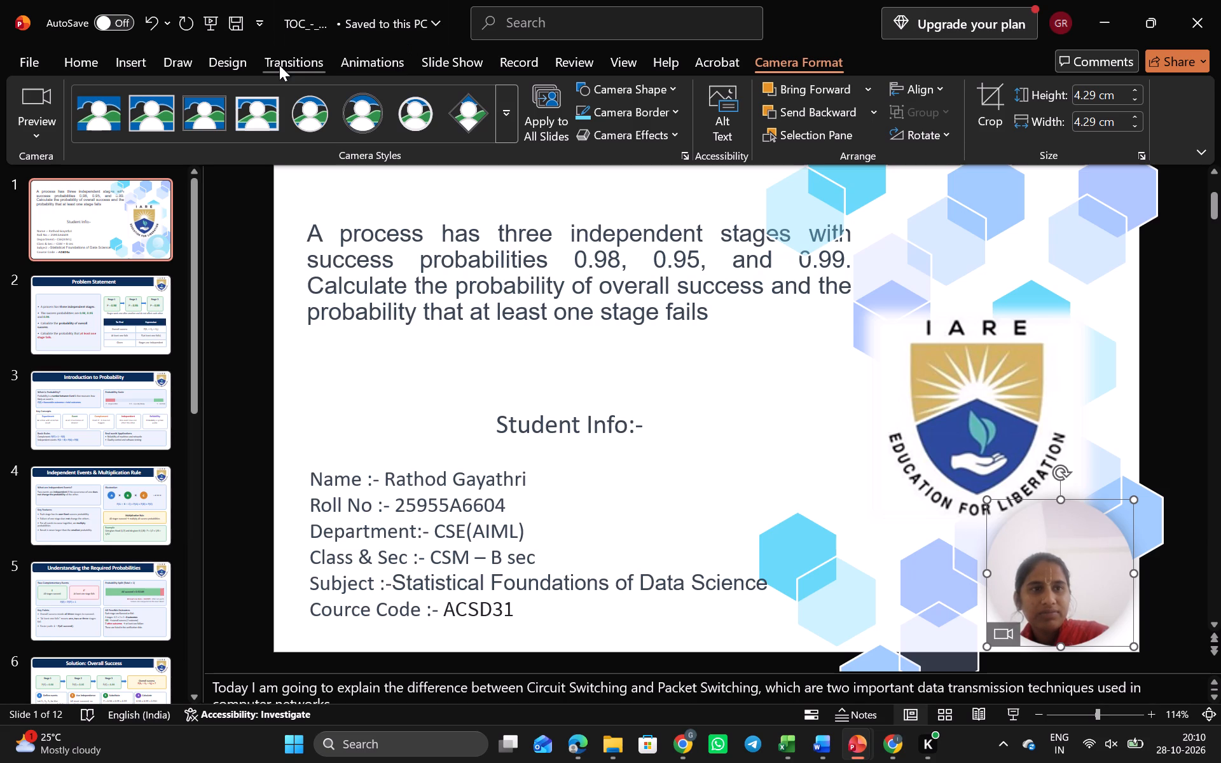
Open the slide show recording view from the beginning and turn the camera on.
click(518, 67)
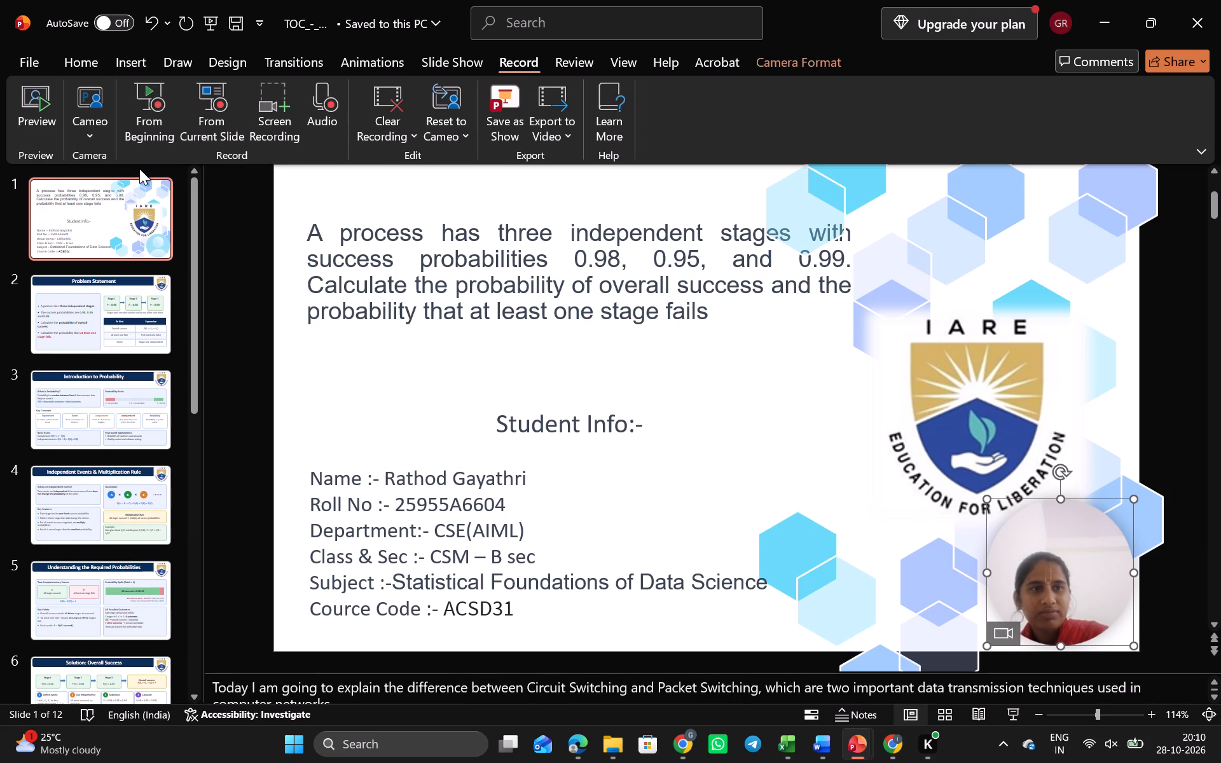
click(156, 115)
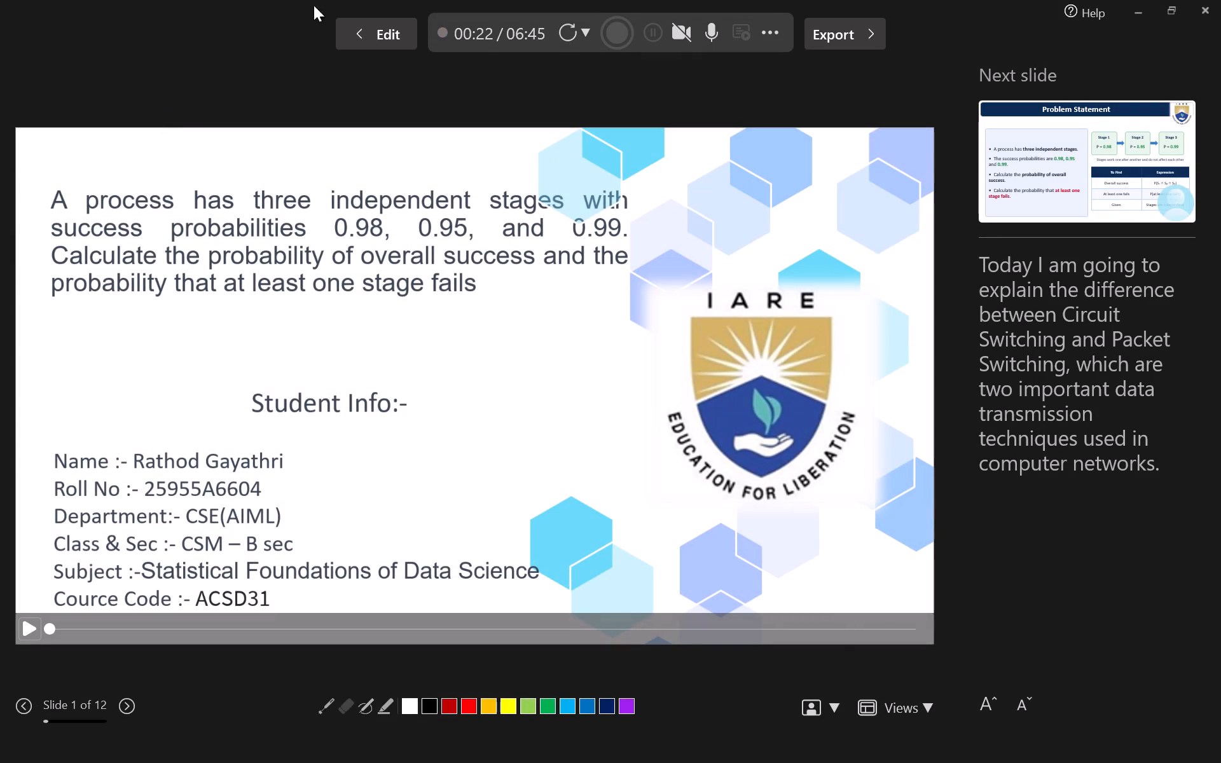
click(572, 27)
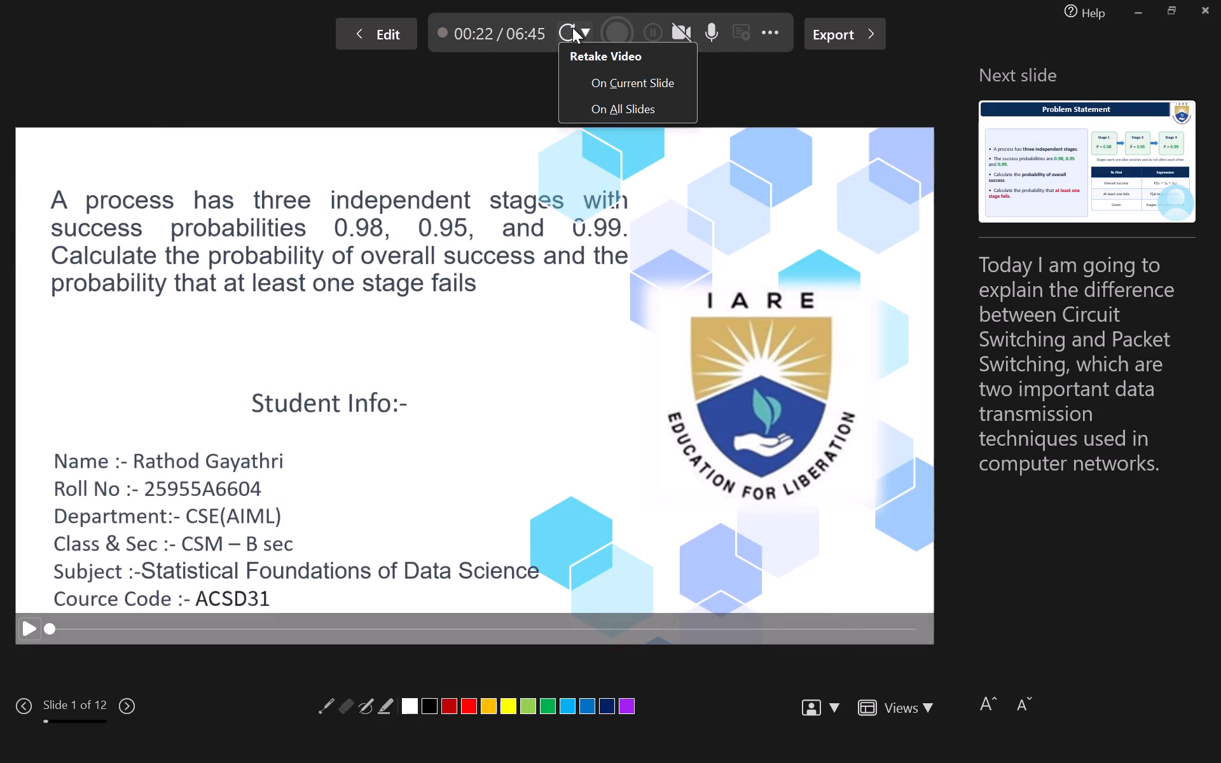
click(691, 37)
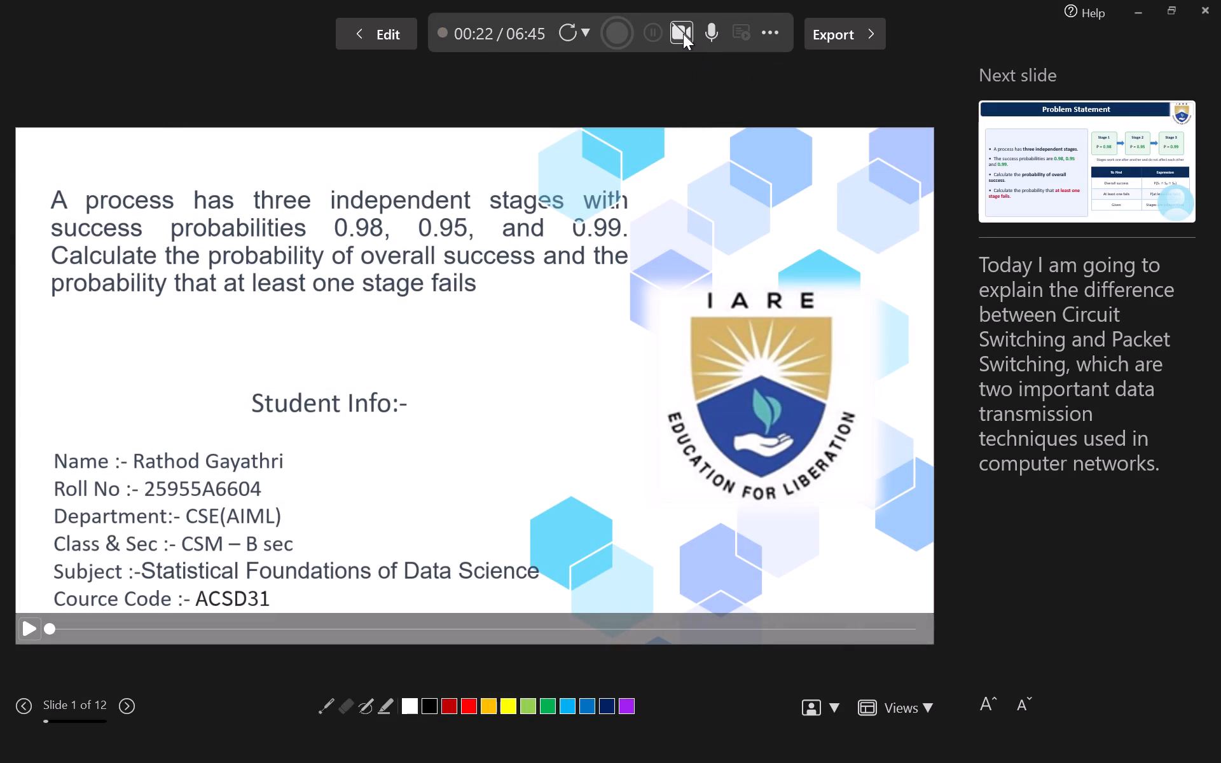
click(683, 34)
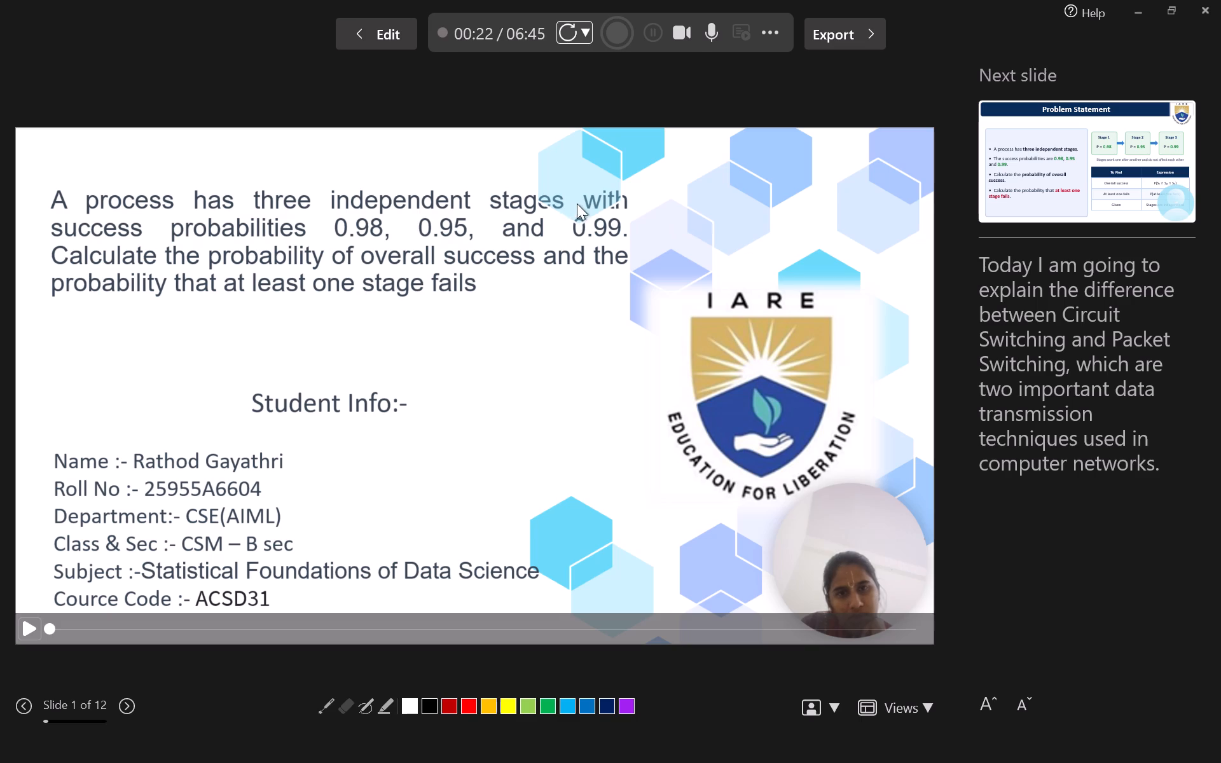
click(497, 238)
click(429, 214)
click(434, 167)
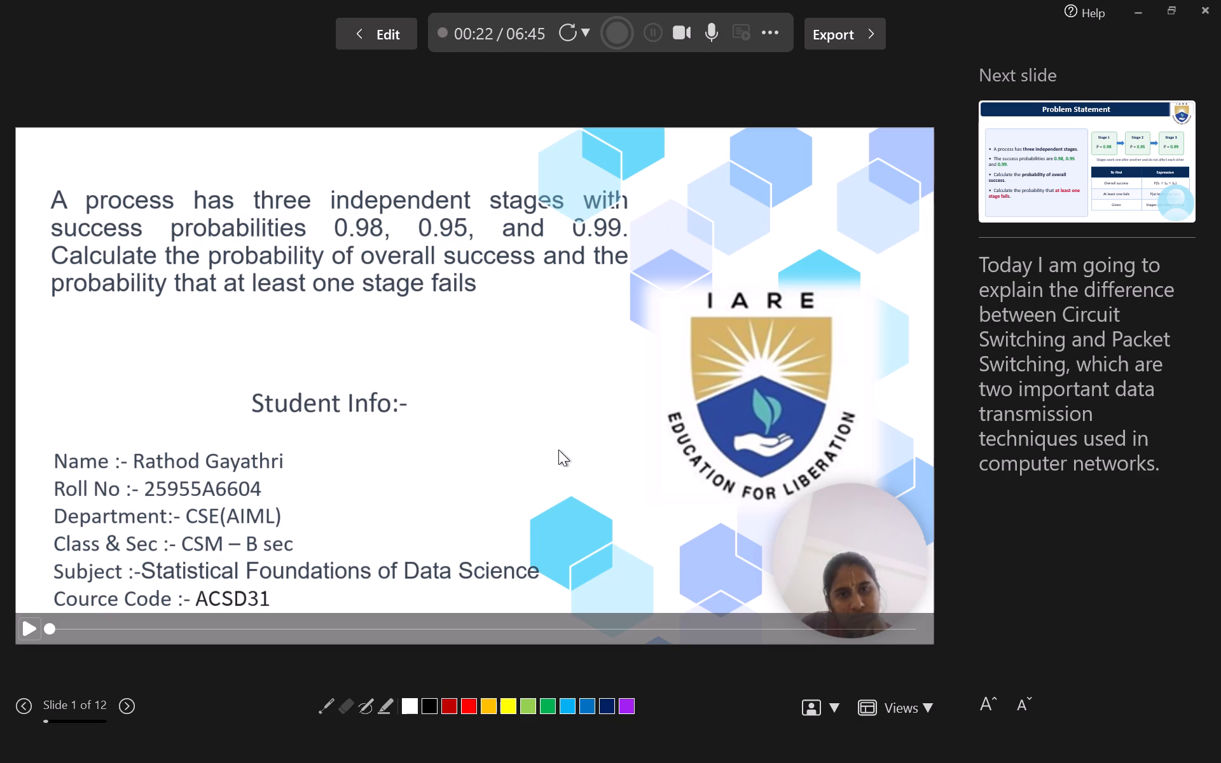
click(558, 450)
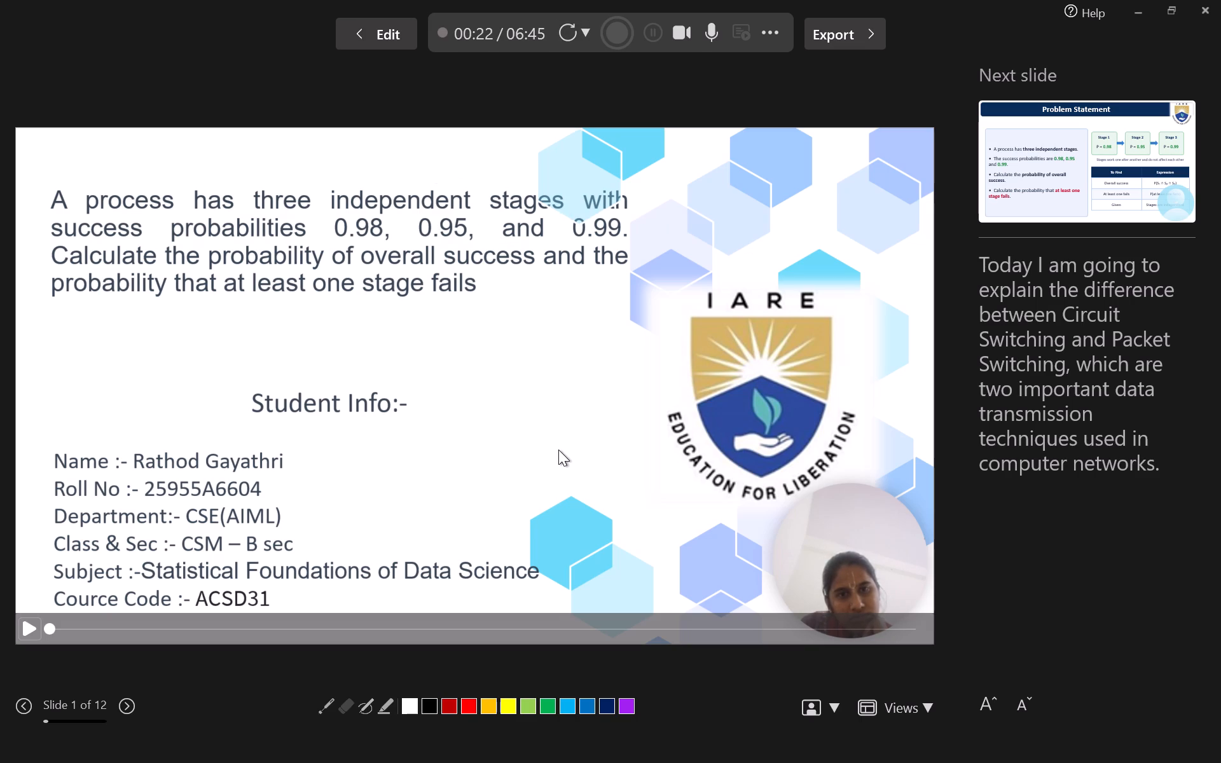
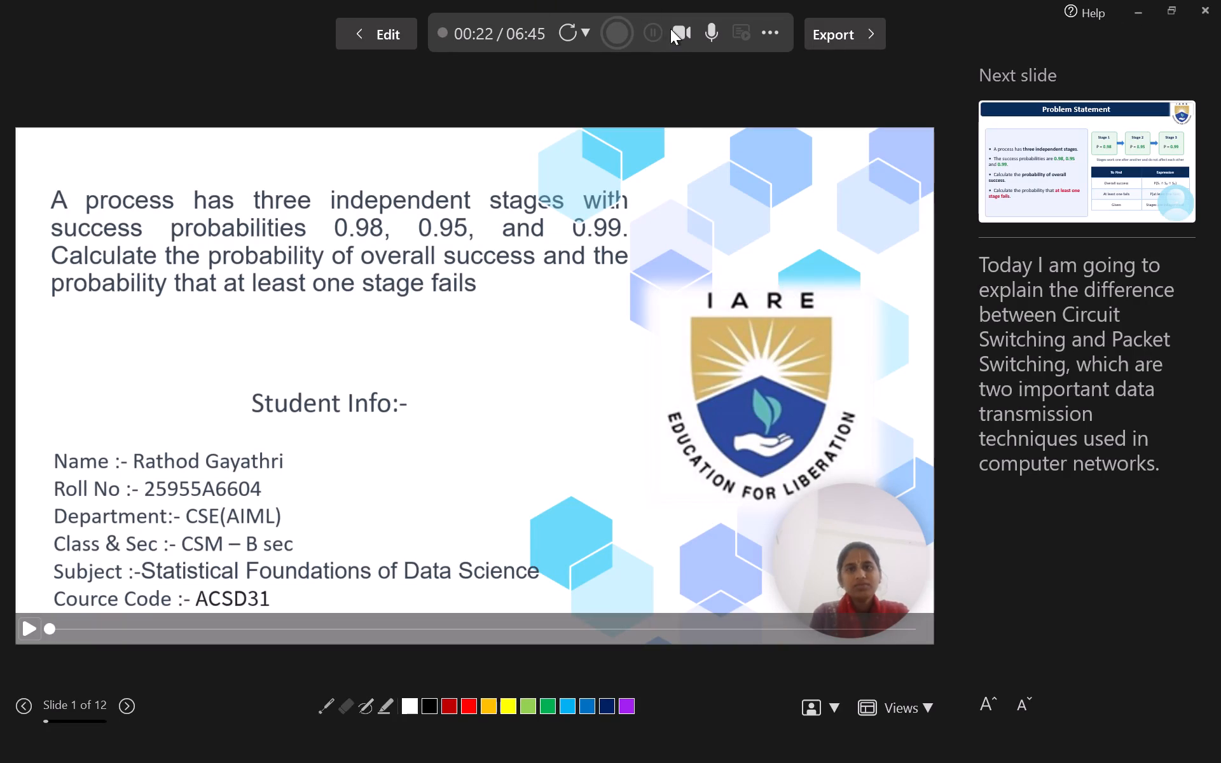
Discard the existing recordings and start retaking the video on all slides.
click(580, 33)
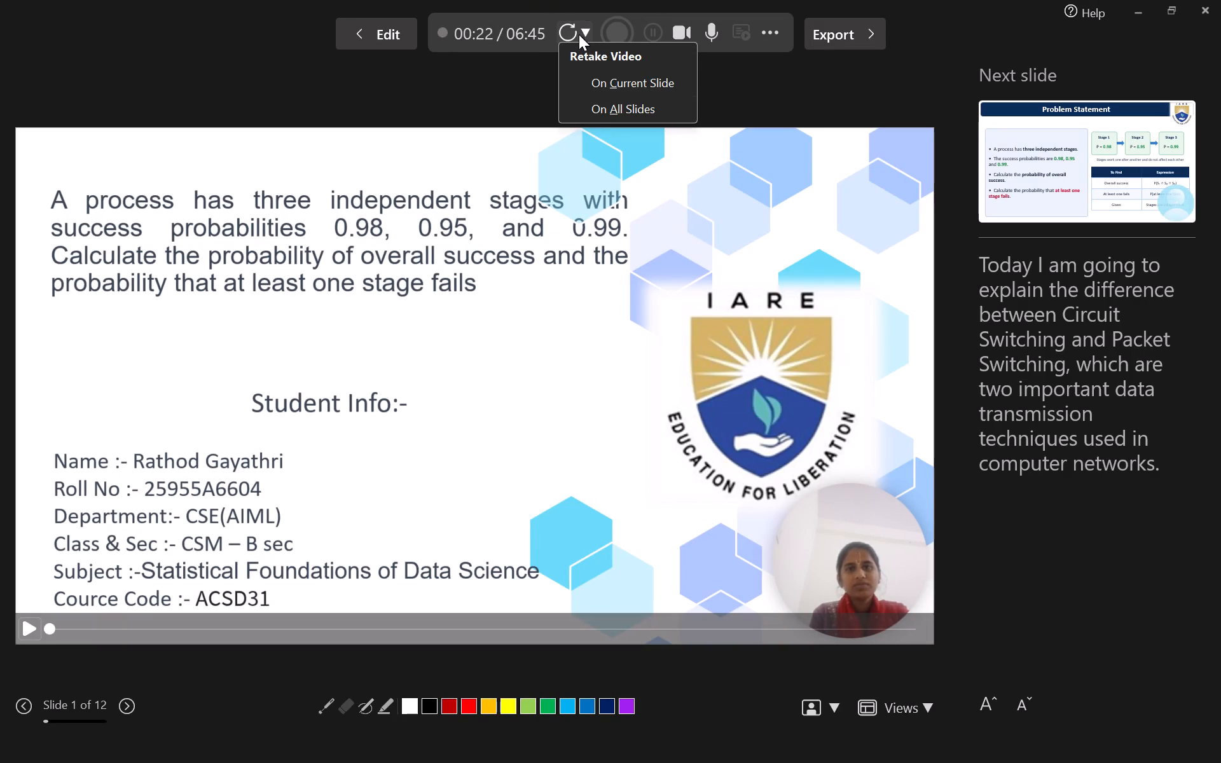
click(593, 118)
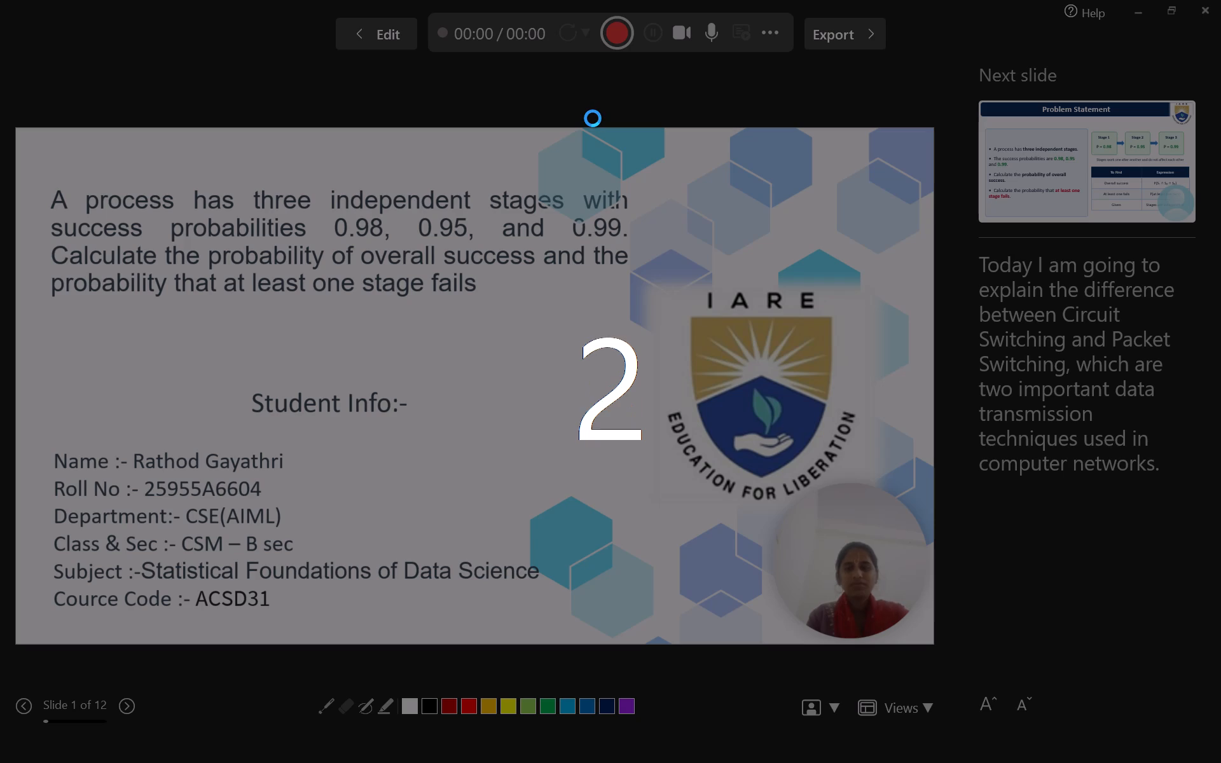
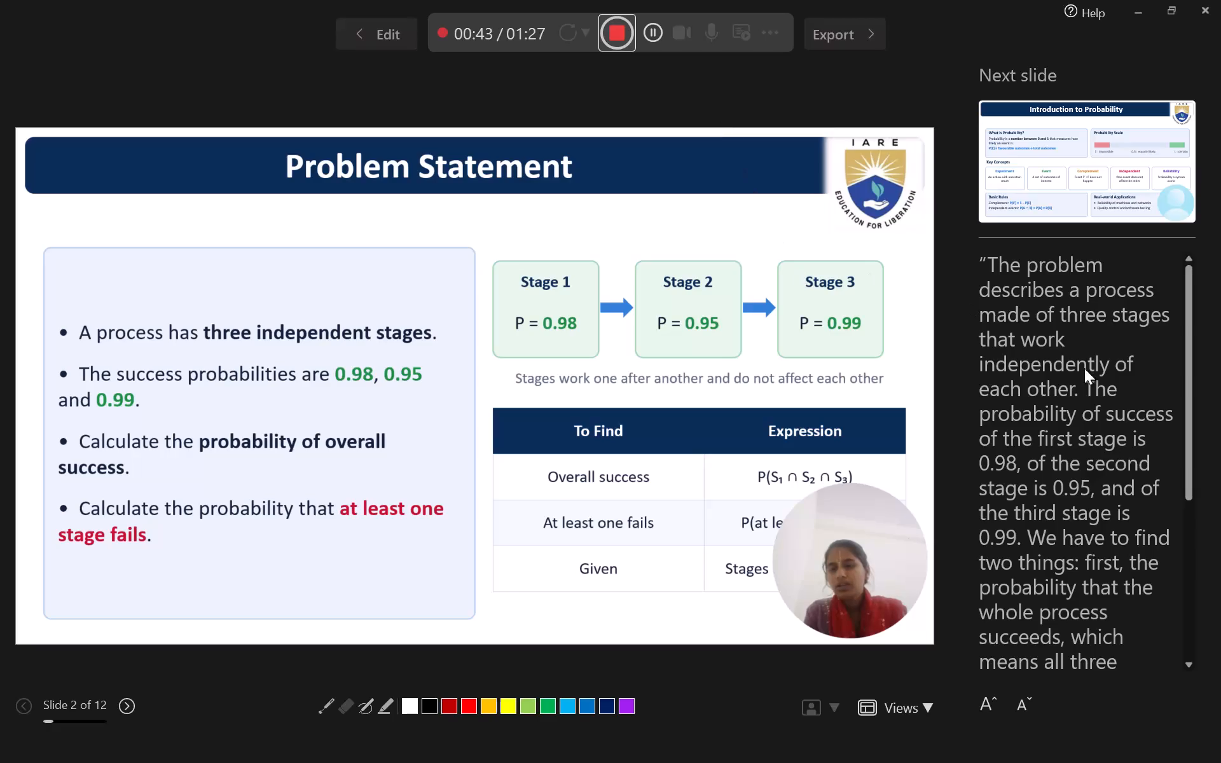
Record the narration for the Problem Statement slide, reading its speaker notes through to the end.
scroll(1119, 467, down, 2)
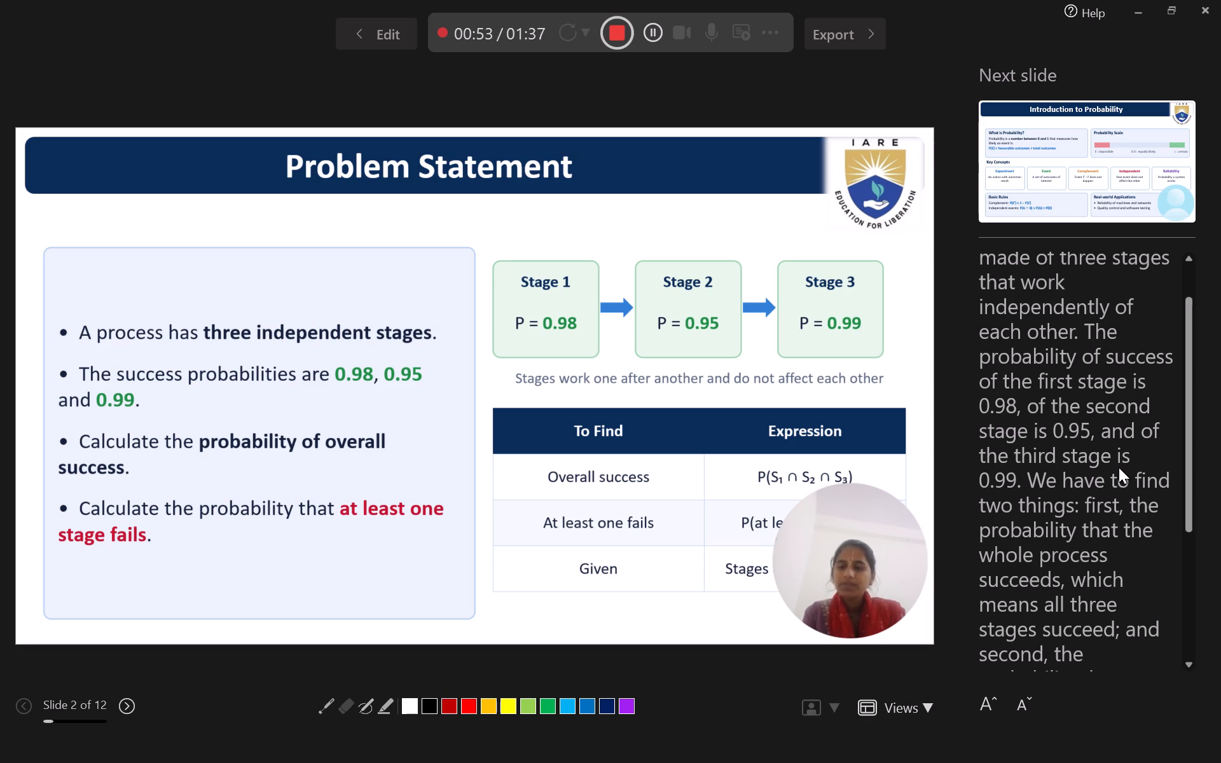
scroll(1119, 467, down, 5)
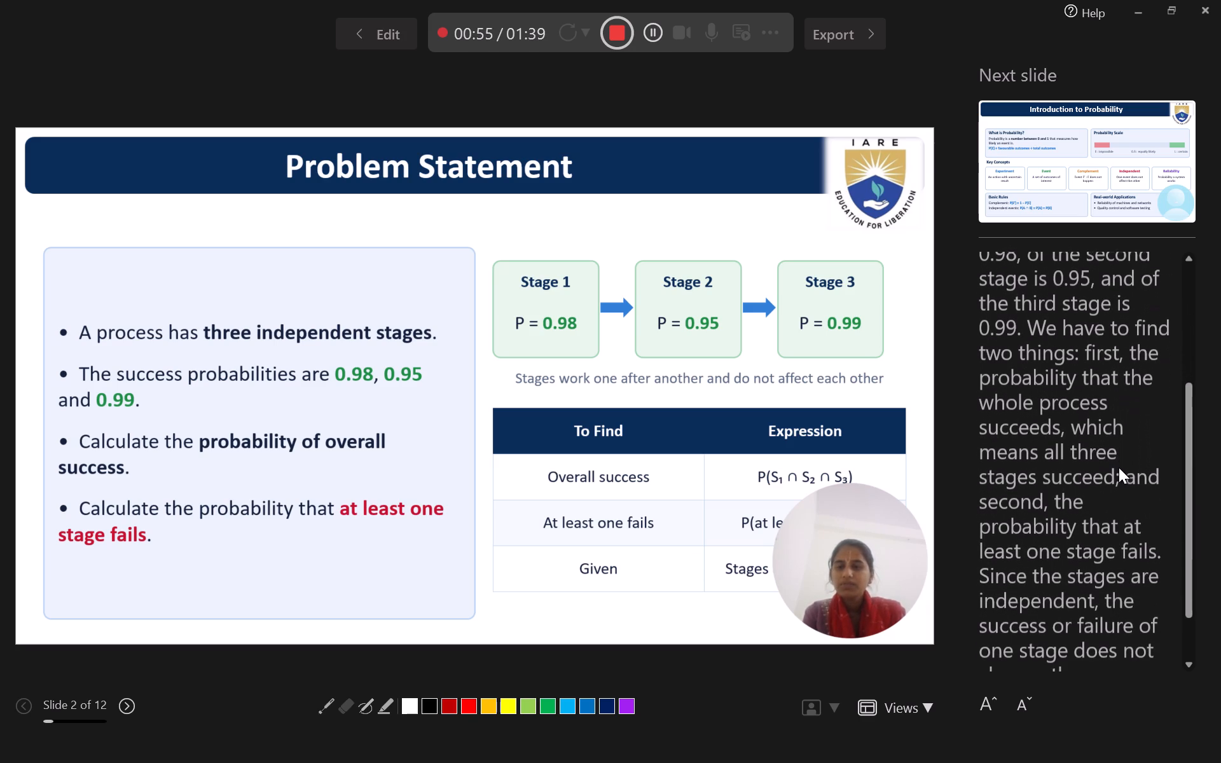
scroll(1119, 467, down, 1)
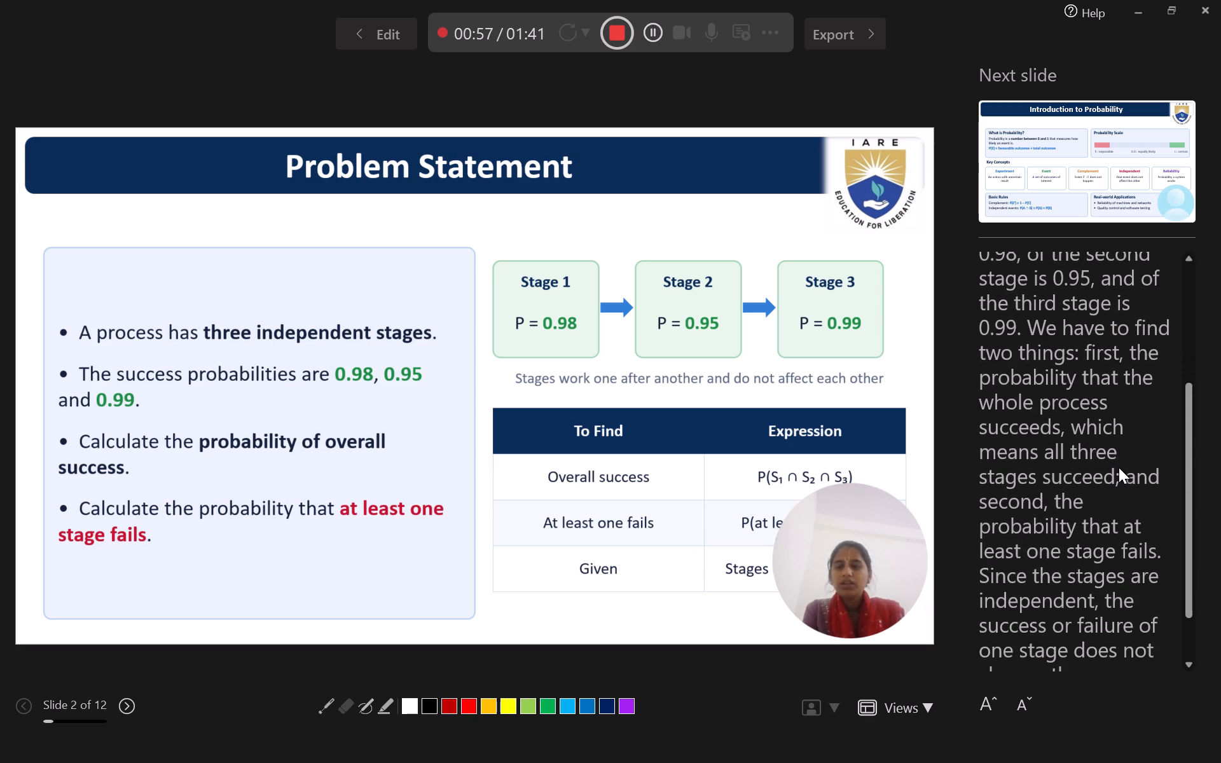
scroll(1119, 467, down, 1)
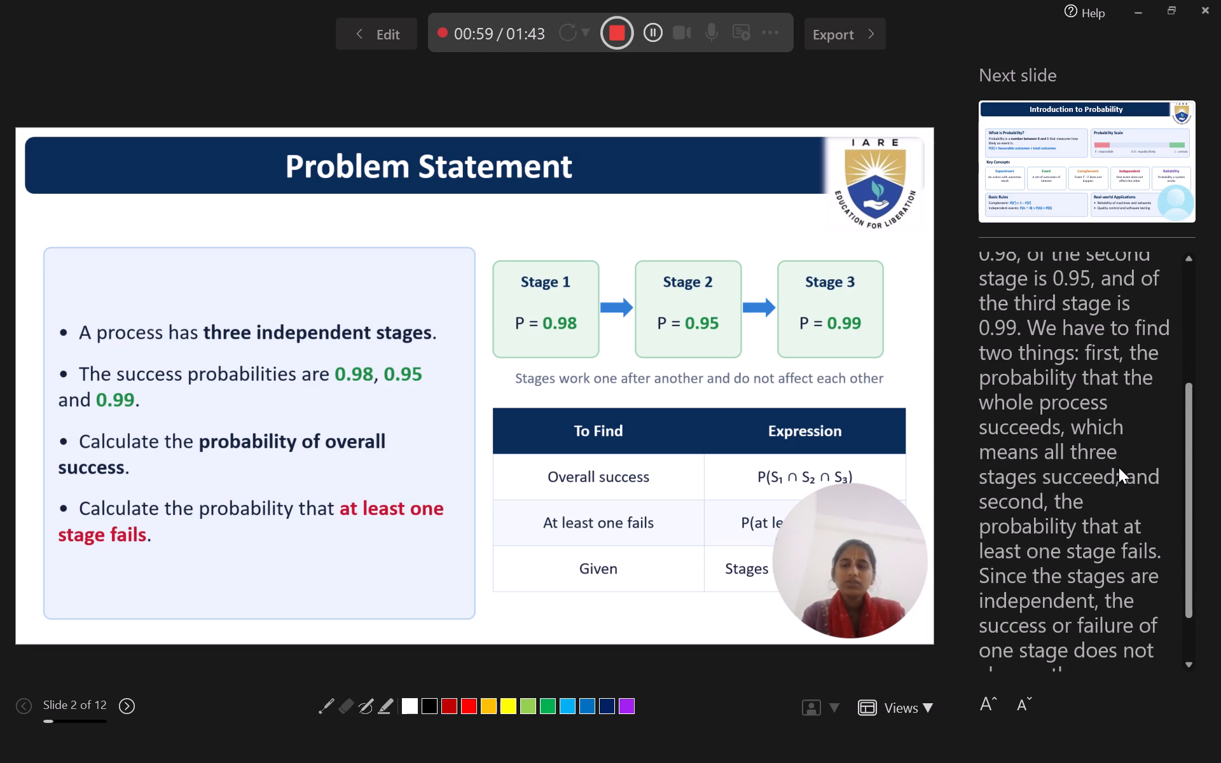
scroll(1119, 467, down, 1)
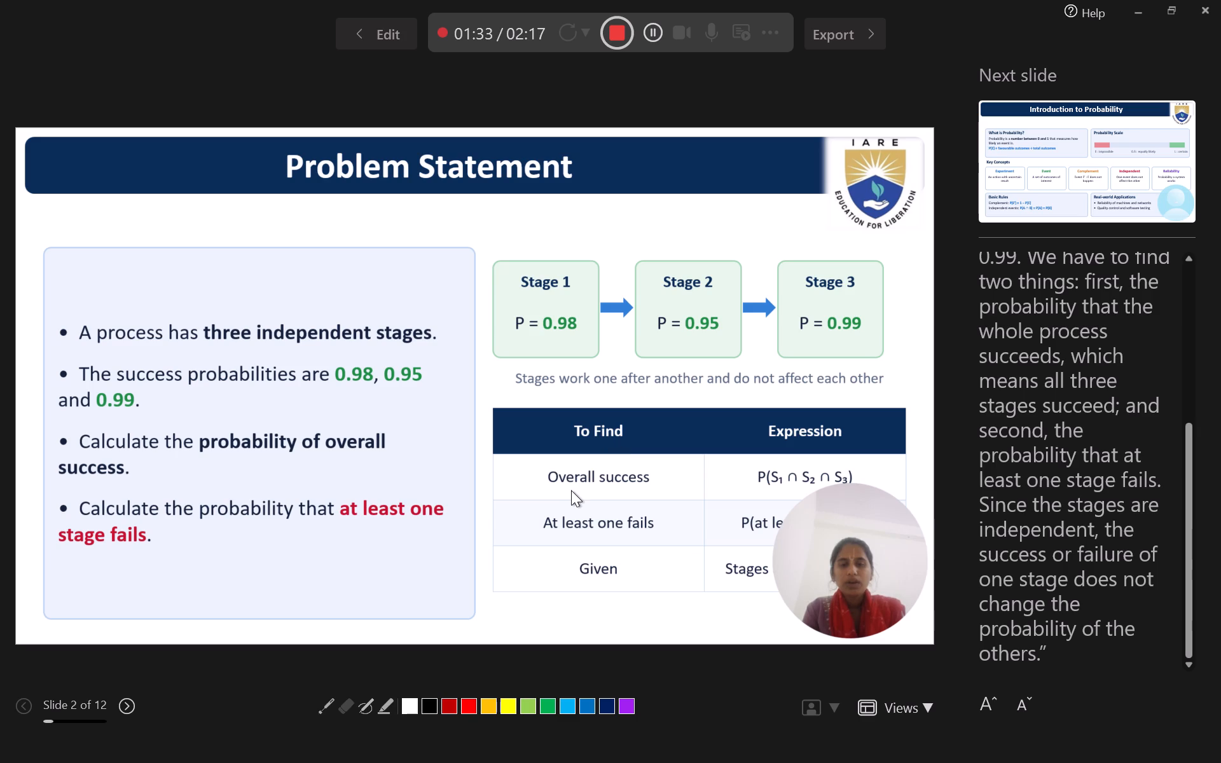
click(770, 488)
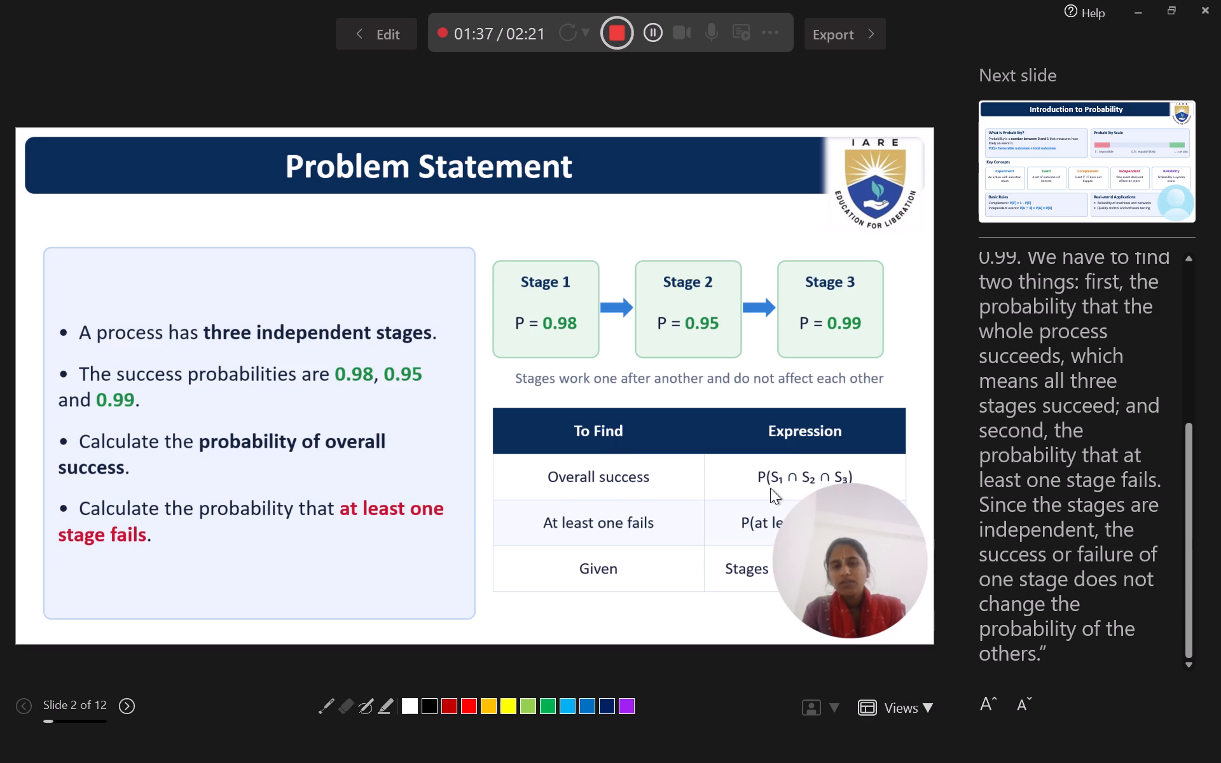
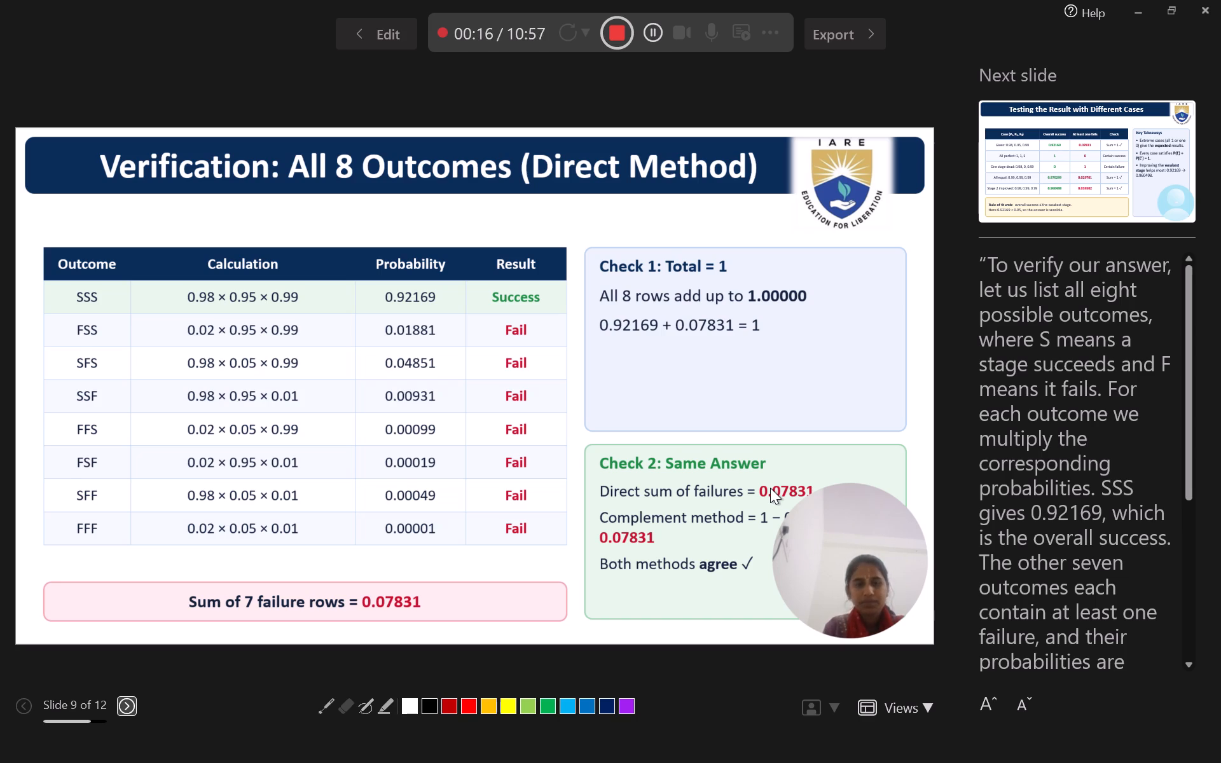
Record the remaining slides from Verification: All 8 Outcomes through the THANKYOU! slide, and stop the recording there.
key(Right)
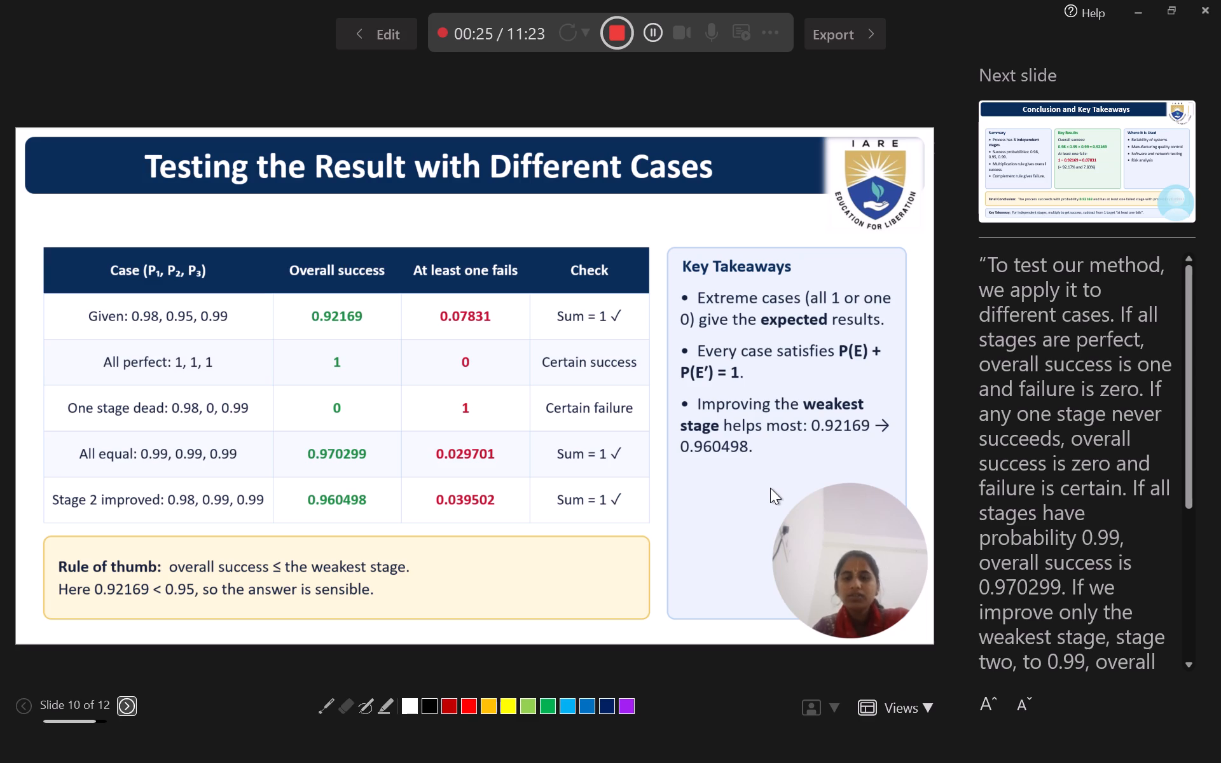
key(Right)
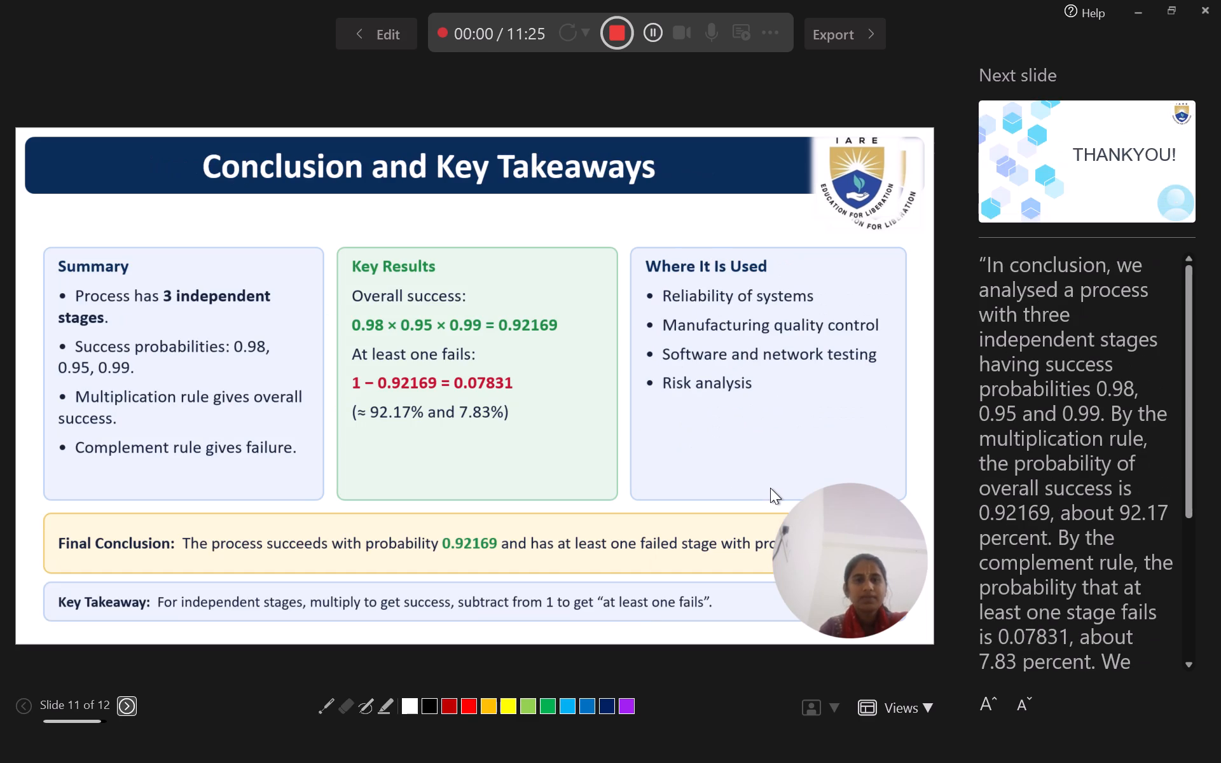
key(0)
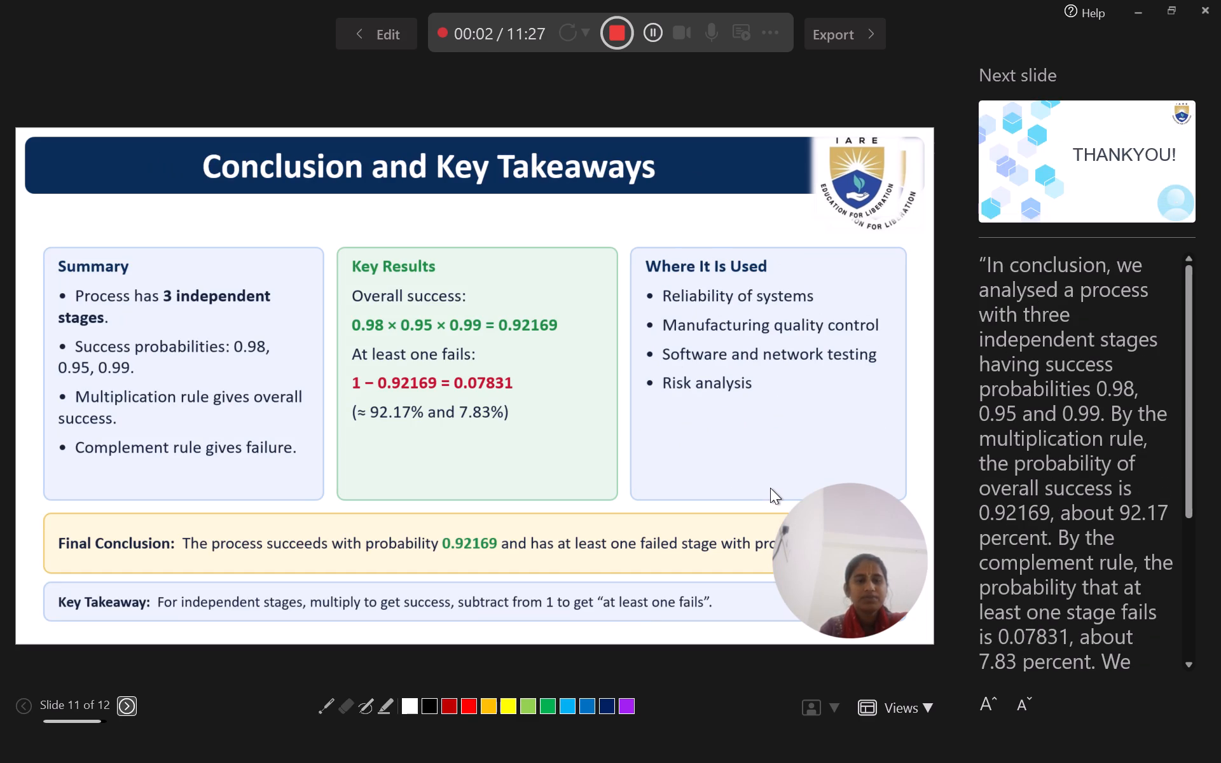
key(Right)
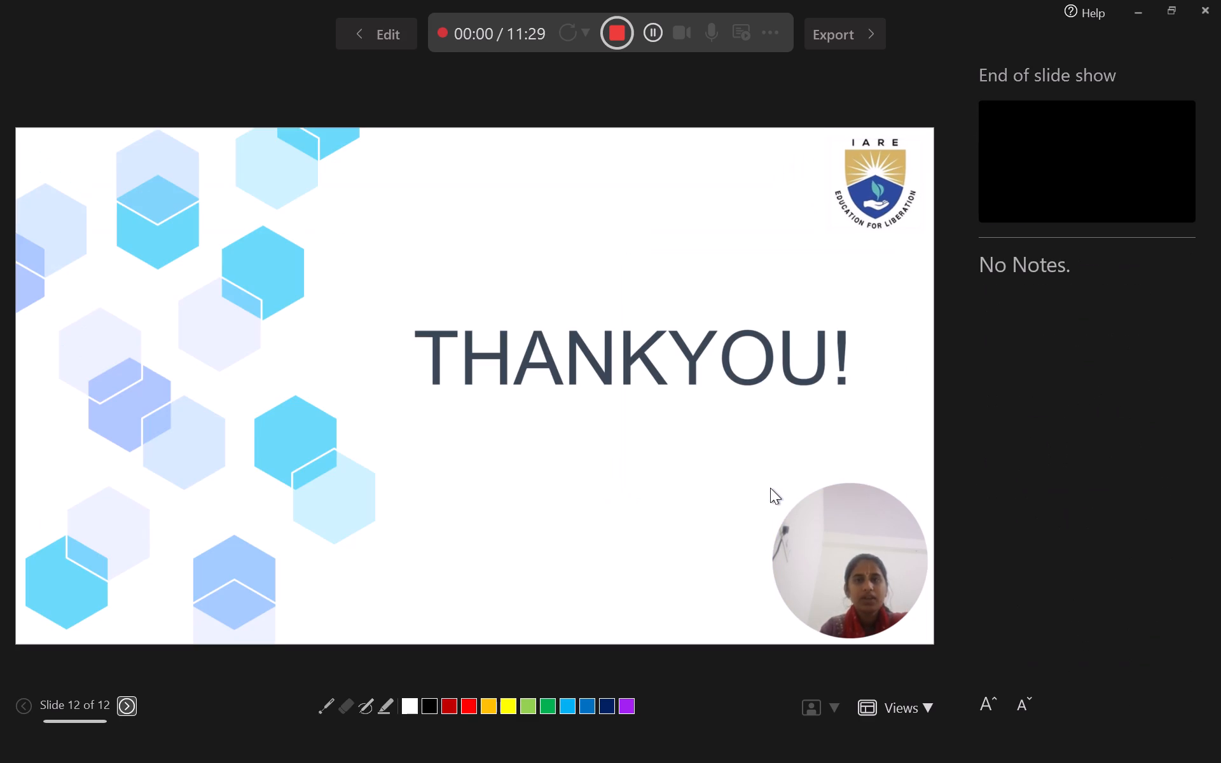
click(619, 34)
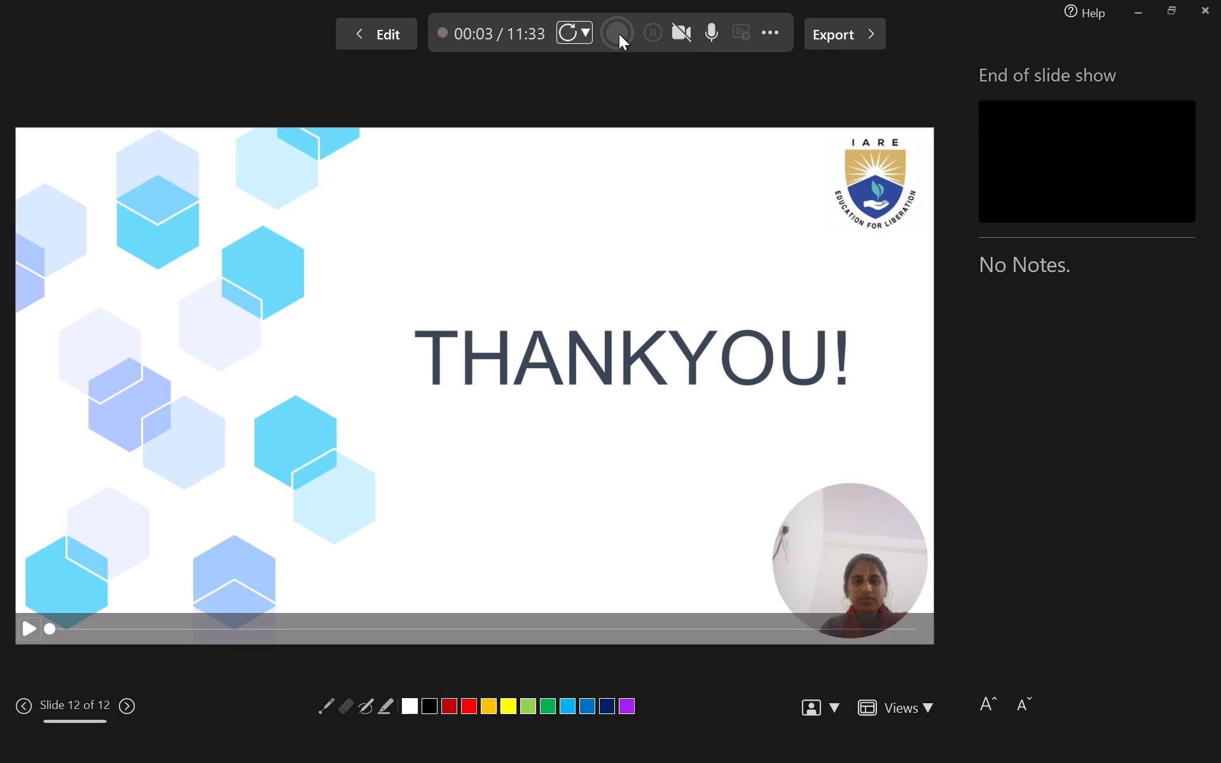
Export the recorded presentation as the Full HD (1080p) video TOC_-_CEP1.mp4 in Downloads.
click(834, 32)
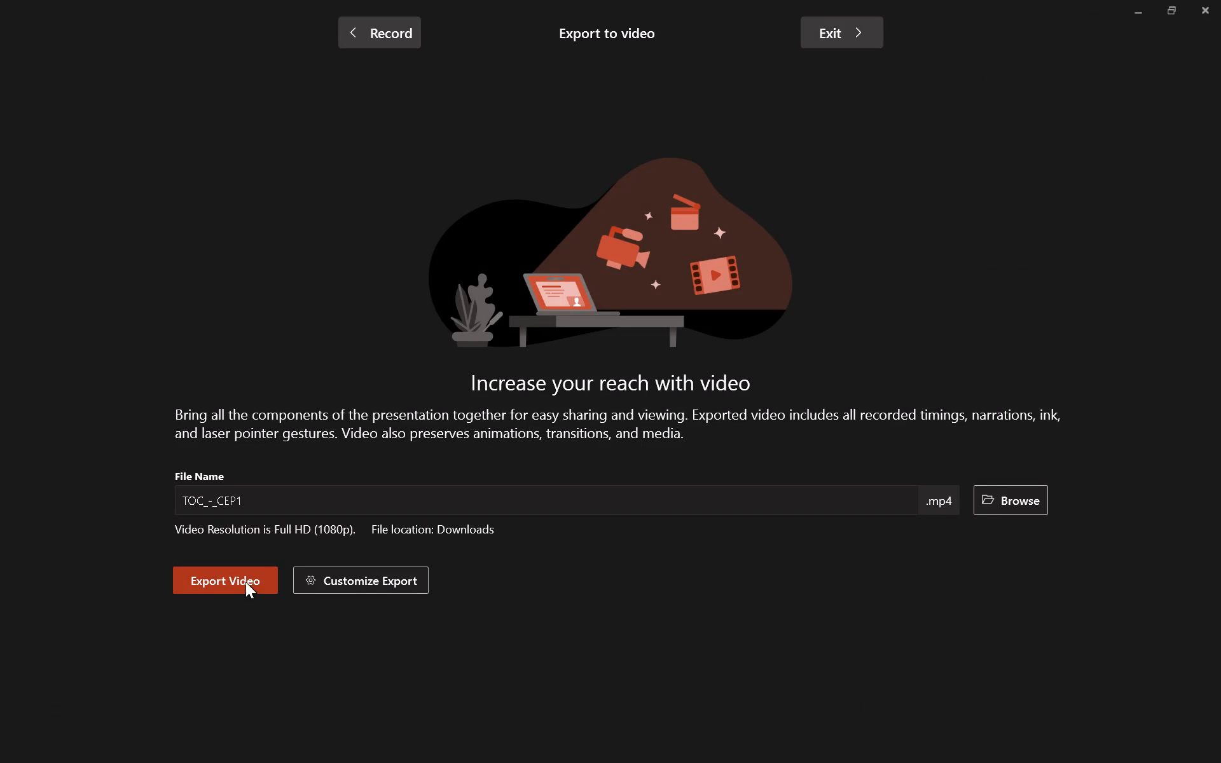
click(243, 581)
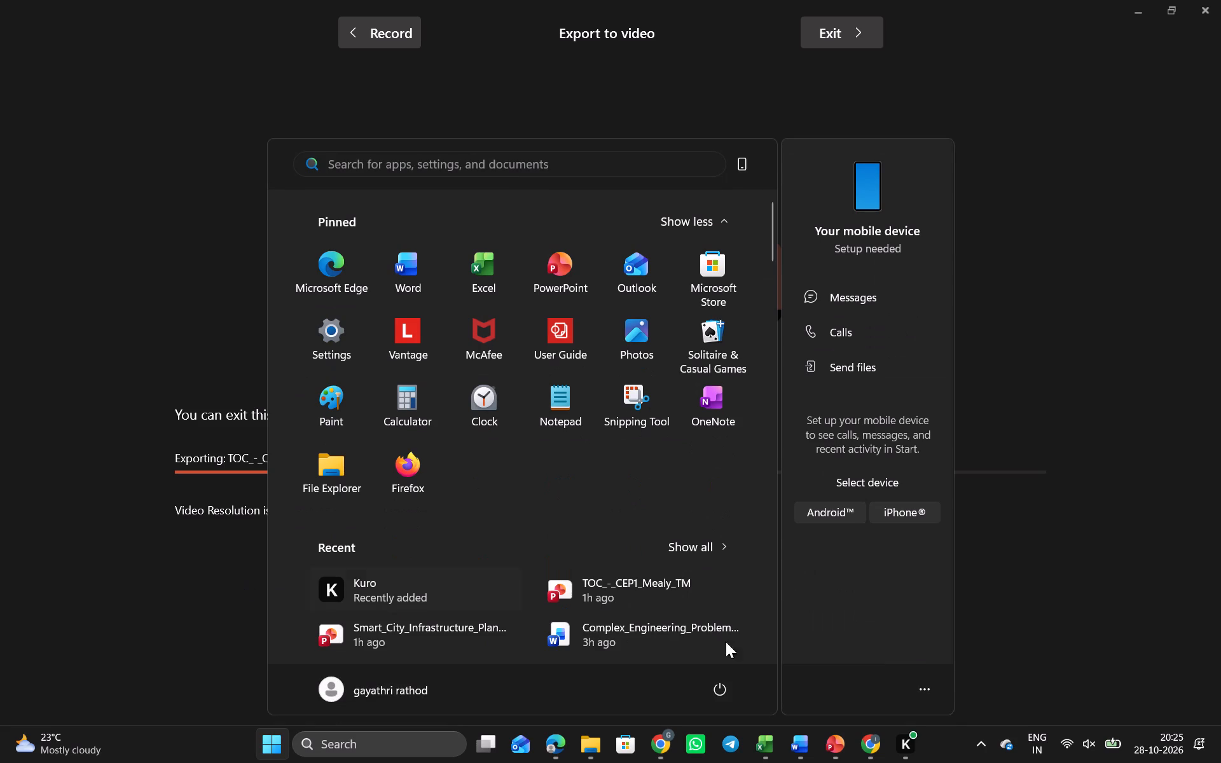
Check the OneDrive upload progress of TOC_-_CEP1_Mealy_TM.mp4 and return to the video export view.
click(1021, 752)
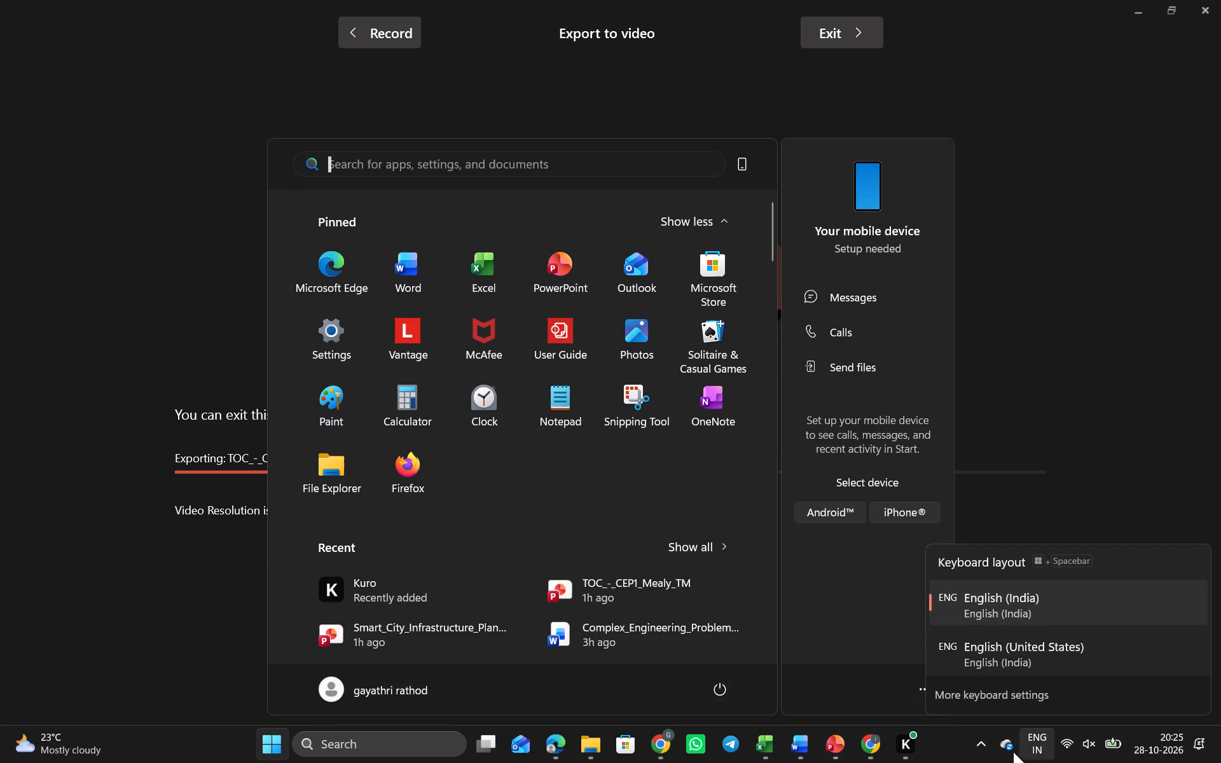
click(1004, 750)
click(1004, 750)
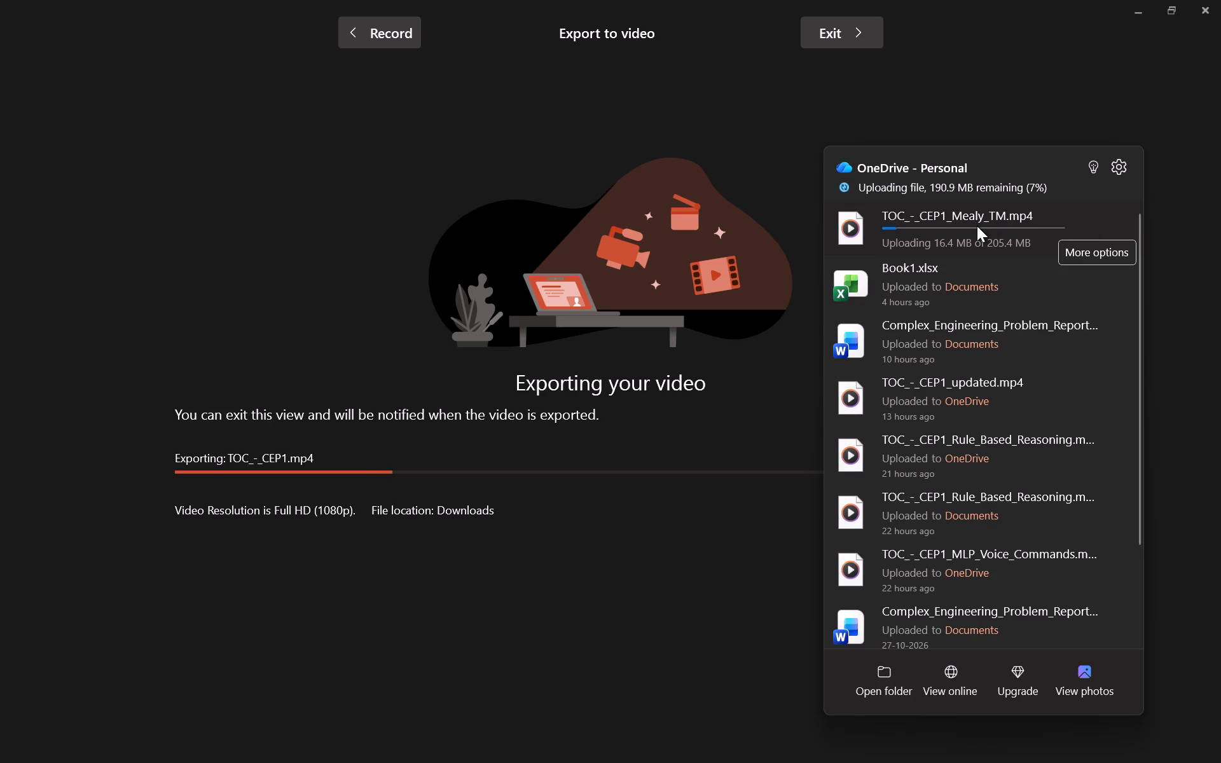
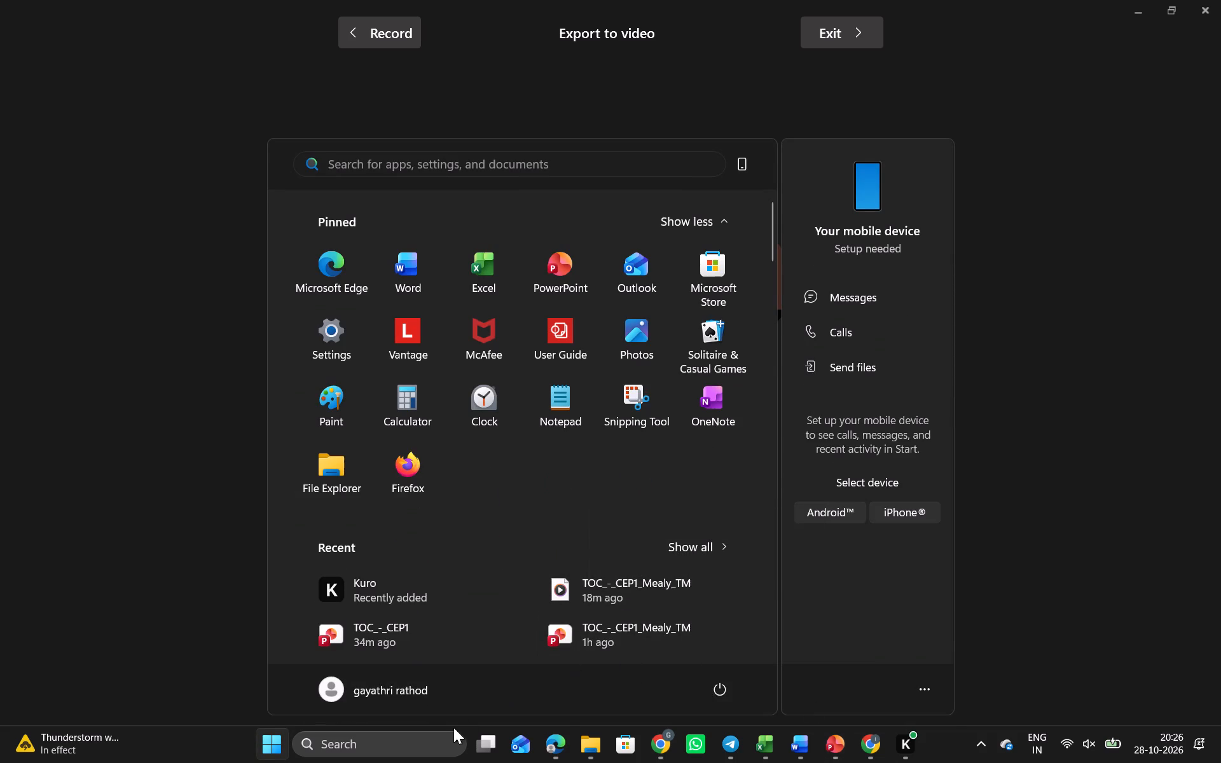
click(579, 746)
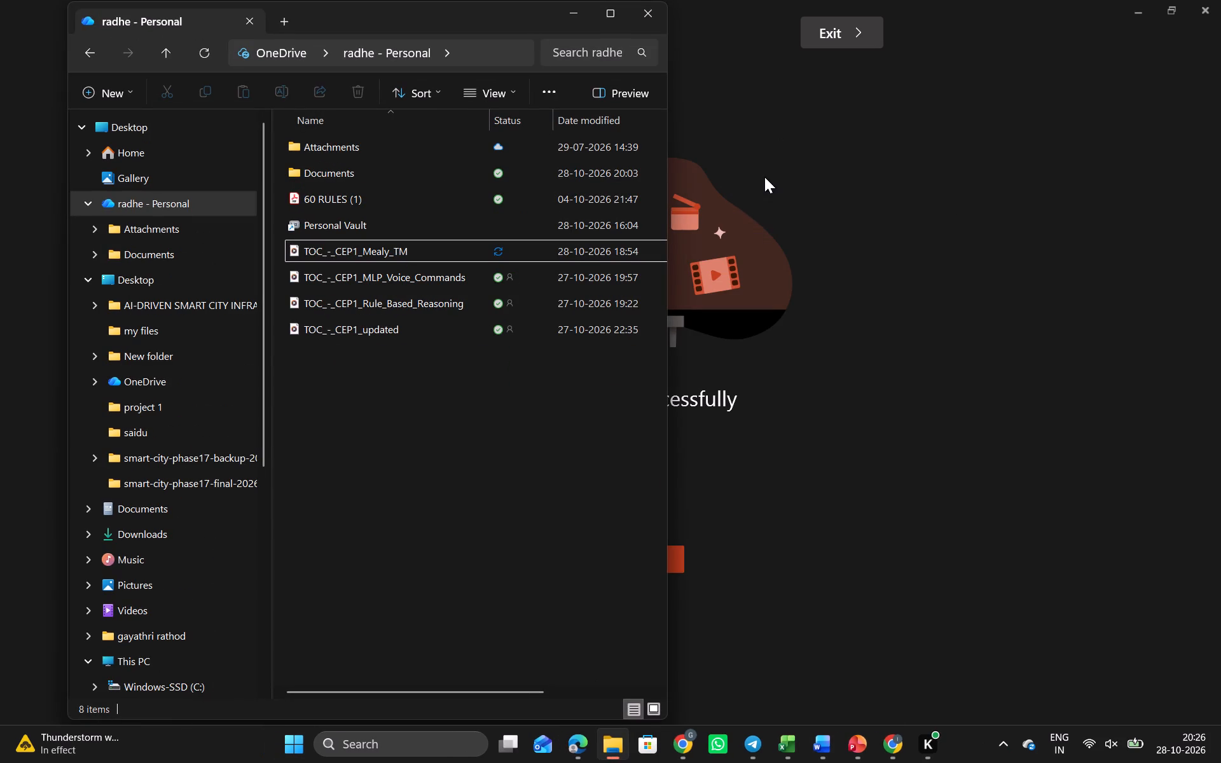
click(213, 195)
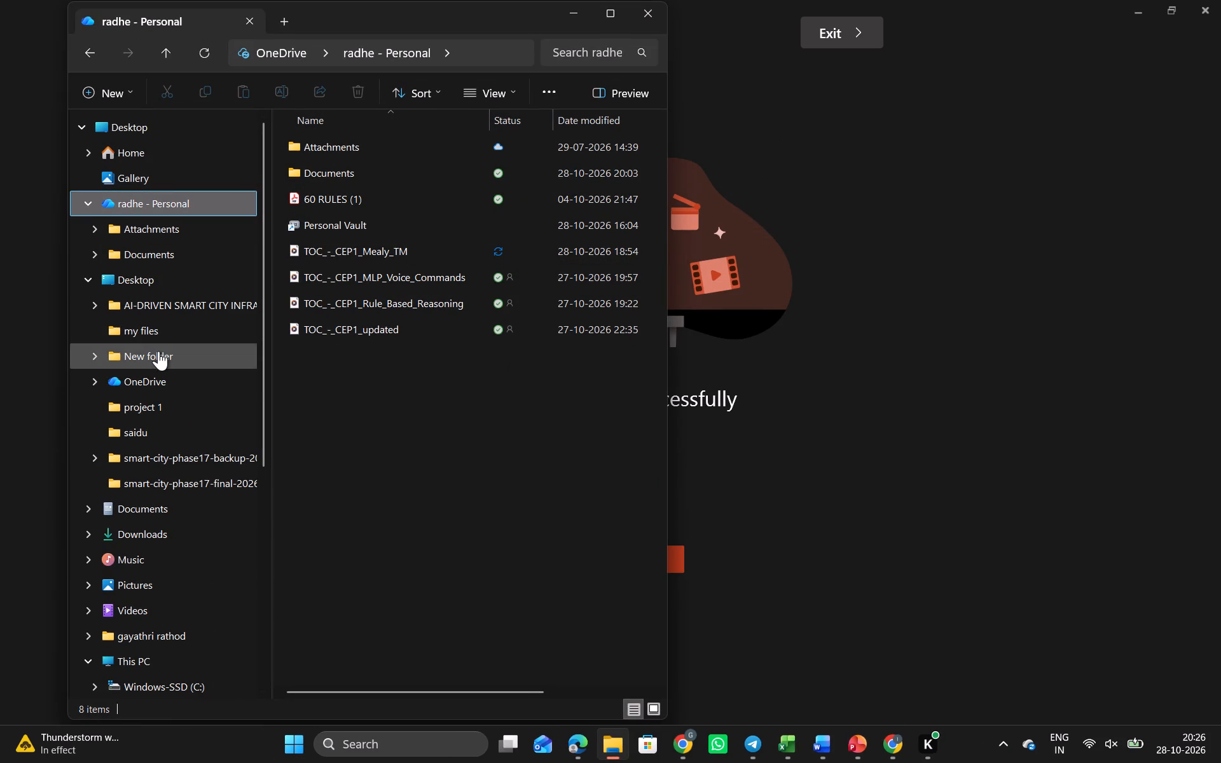
click(163, 539)
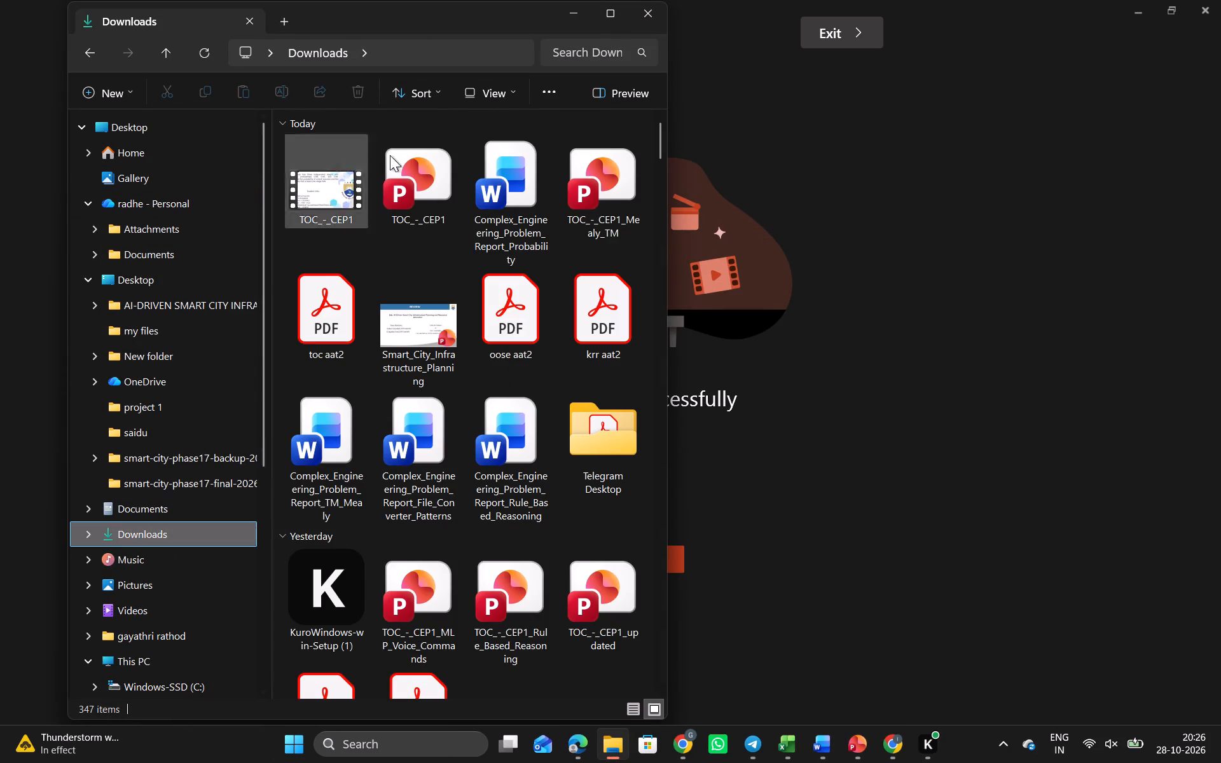
drag(351, 179, 231, 211)
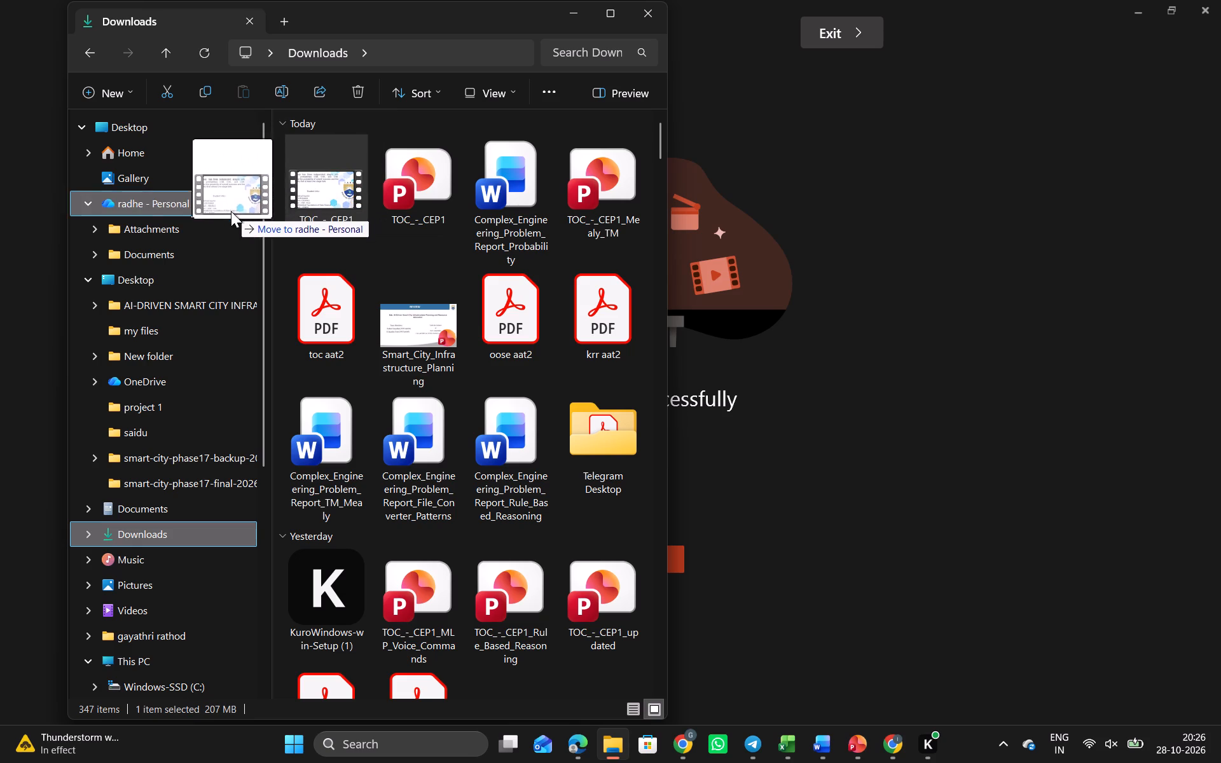
drag(231, 211, 223, 198)
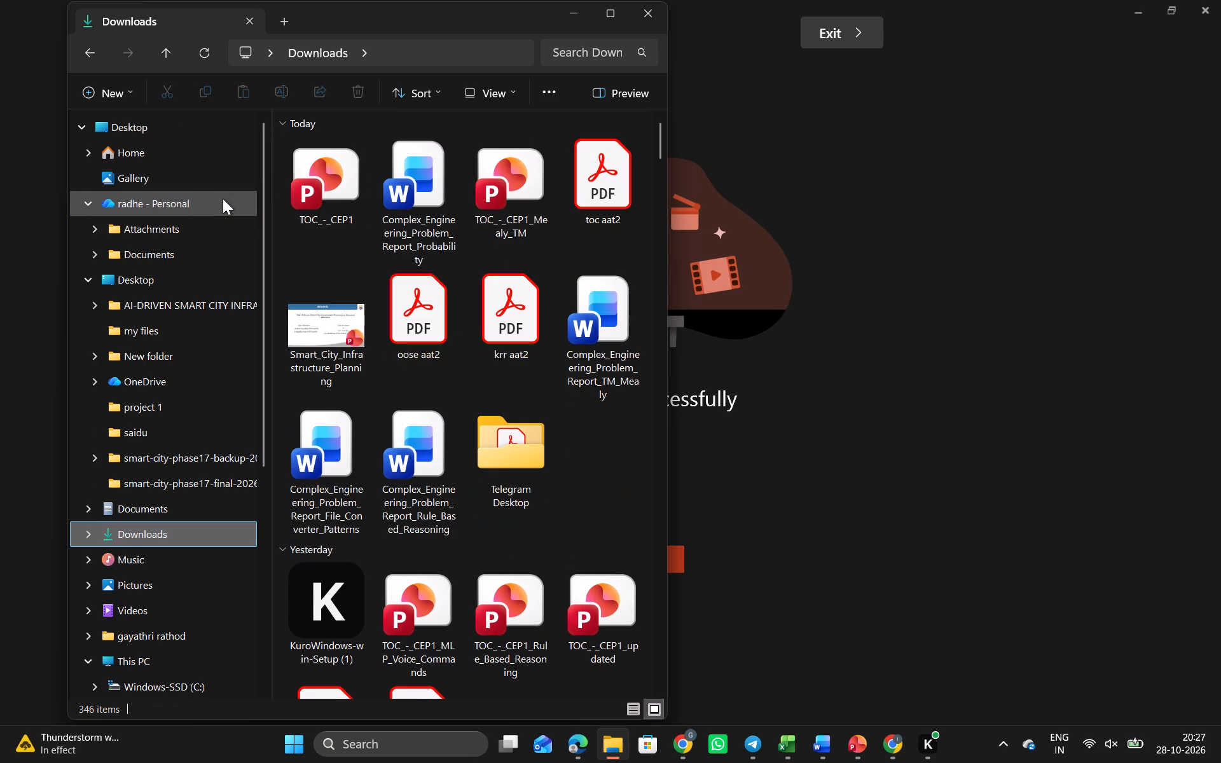
Start sharing the TOC_-_CEP1 video from the personal OneDrive folder.
double_click(223, 198)
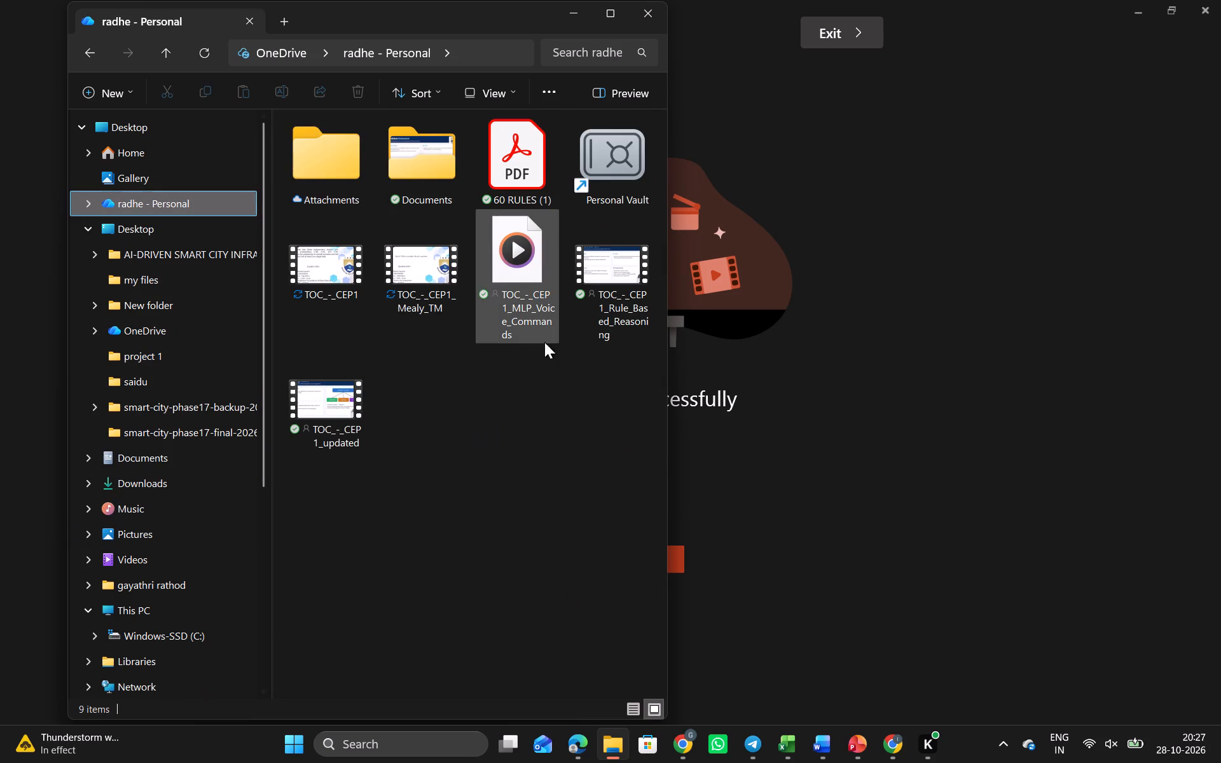
click(181, 203)
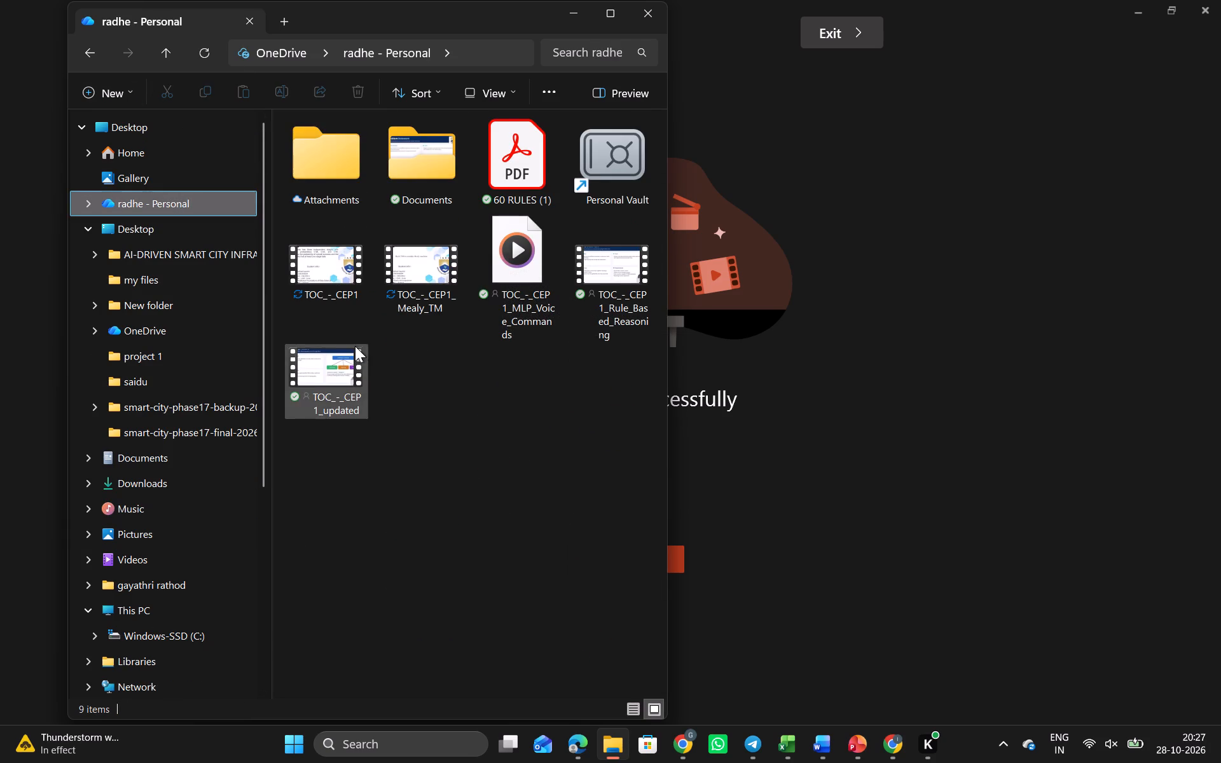
right_click(361, 281)
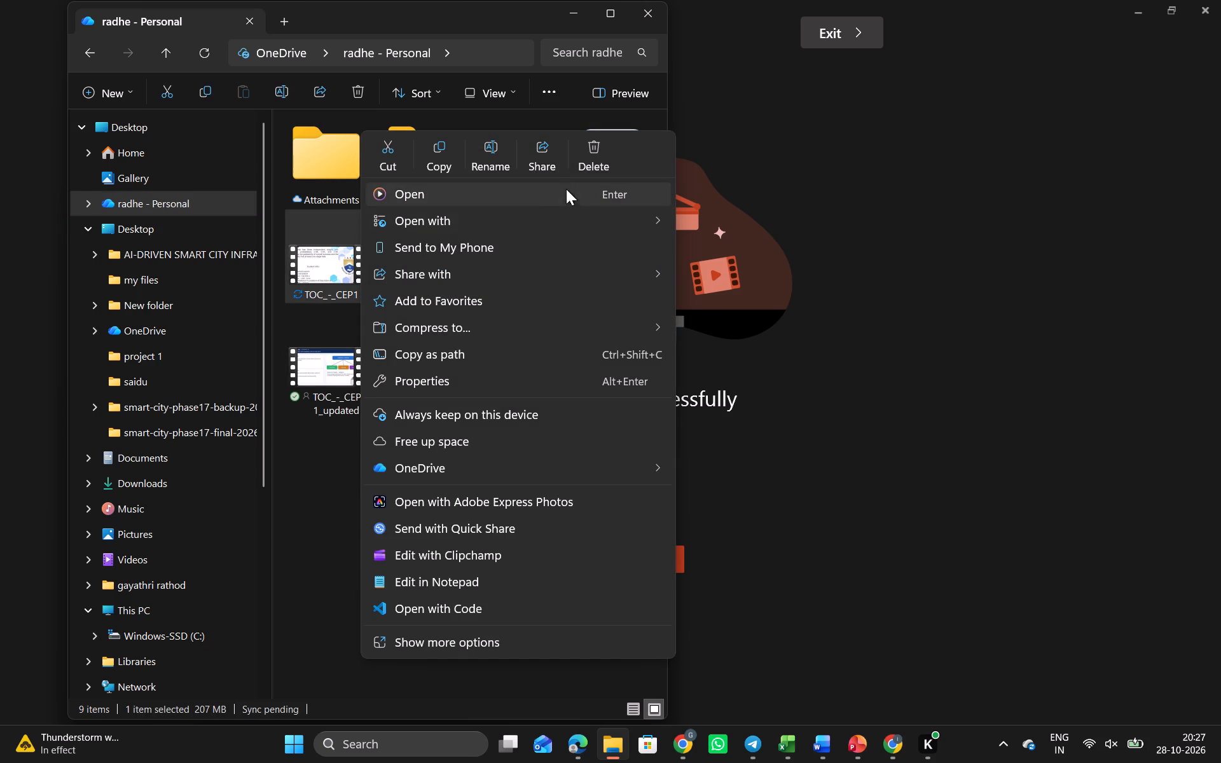
click(554, 158)
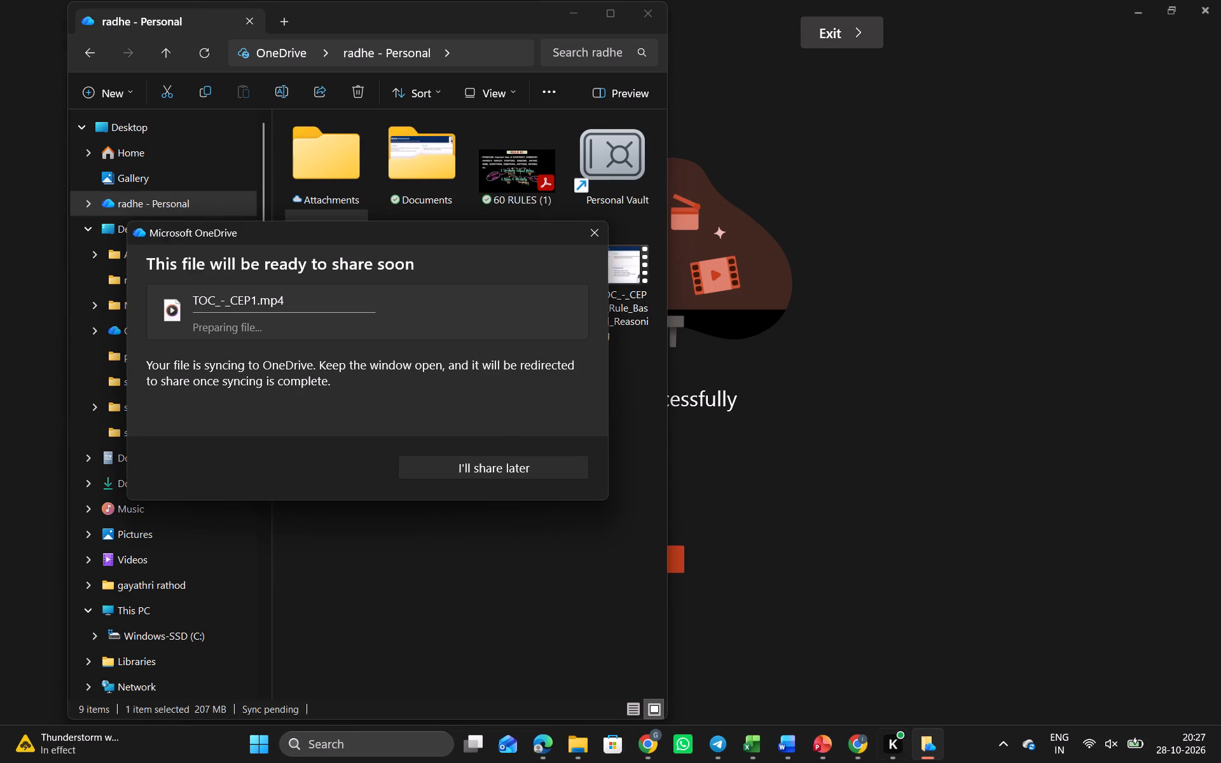
Open the OneDrive sync status to check the upload of TOC_-_CEP1.mp4.
click(1033, 752)
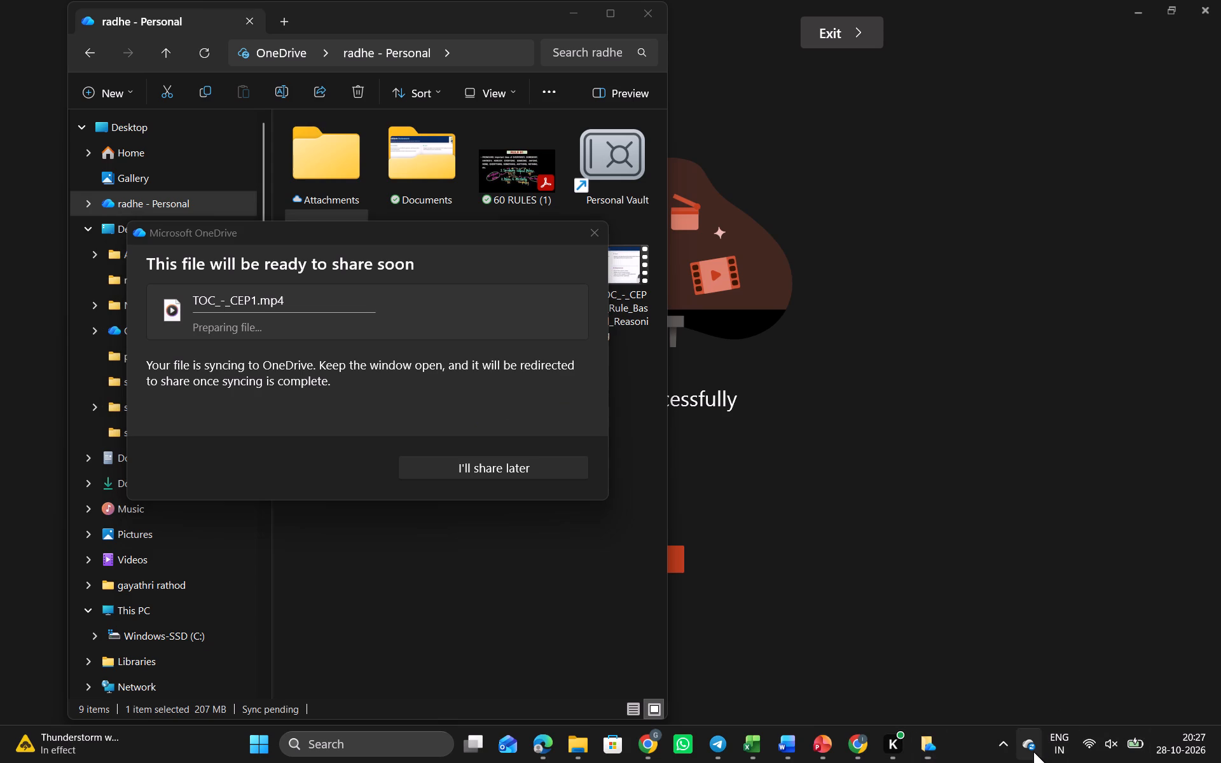
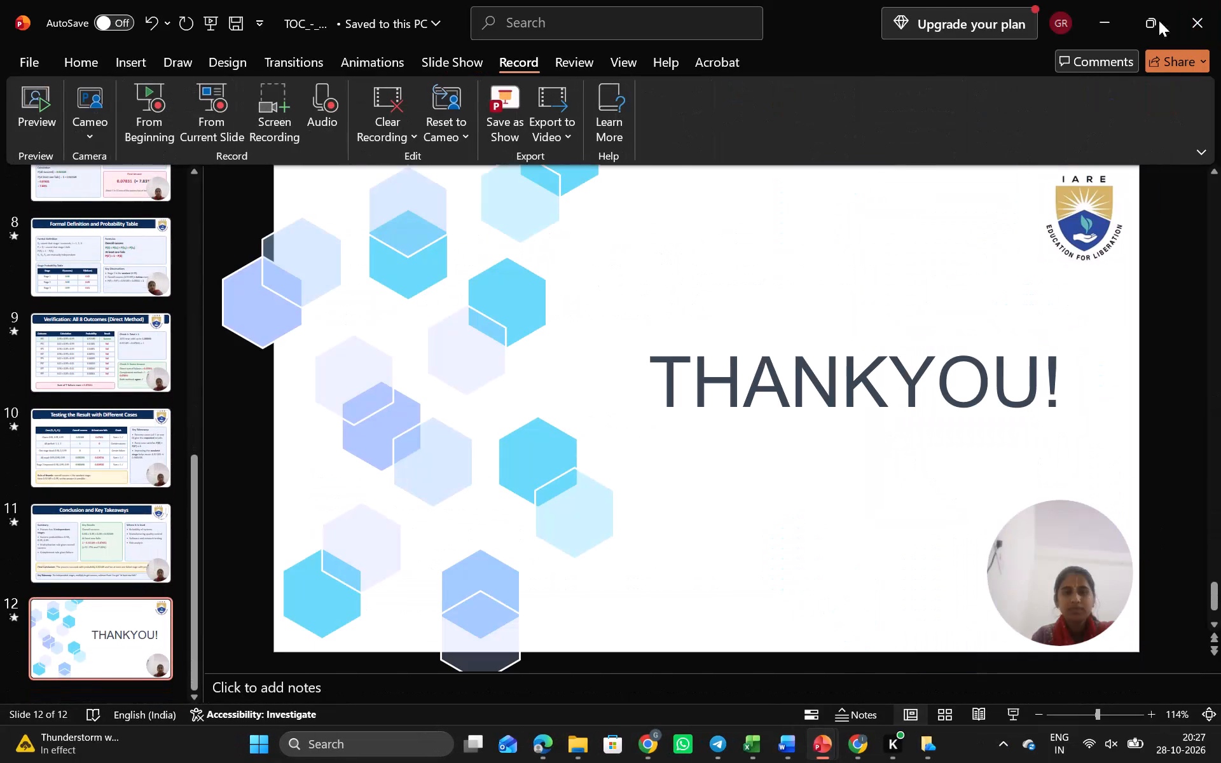
Close the TOC_-_CEP1 presentation.
click(1210, 5)
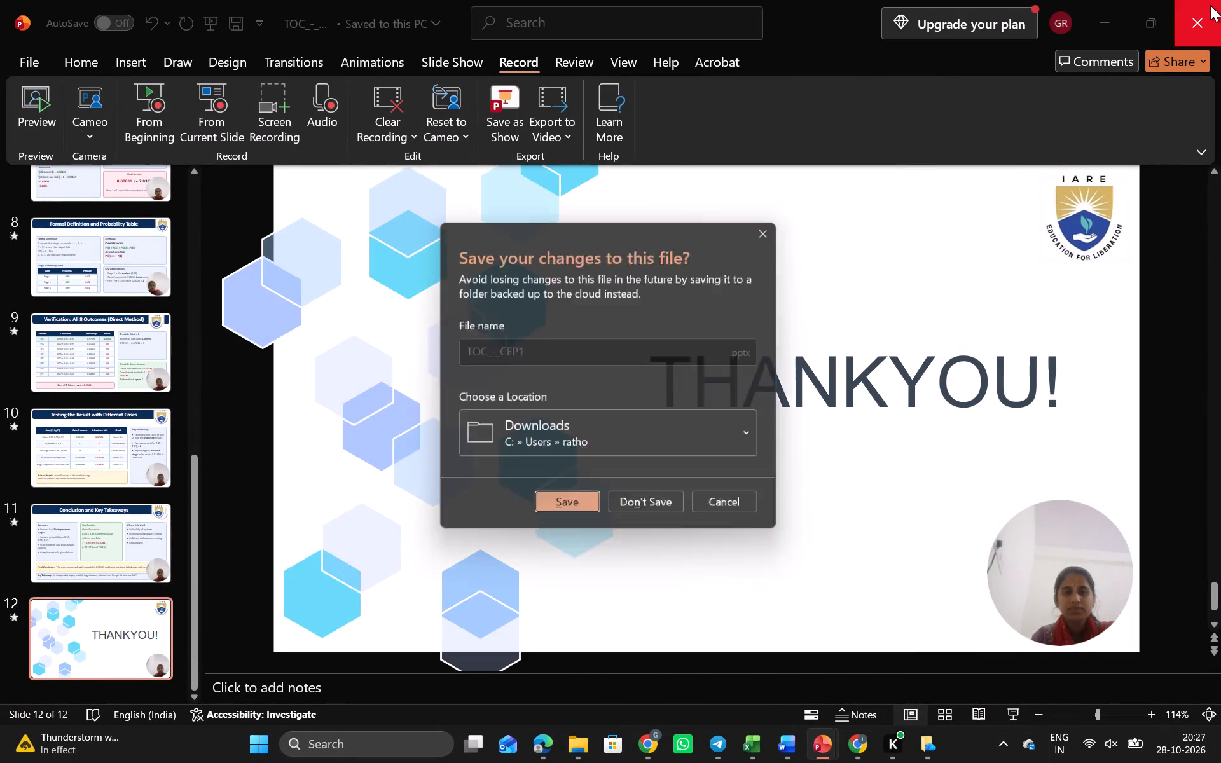
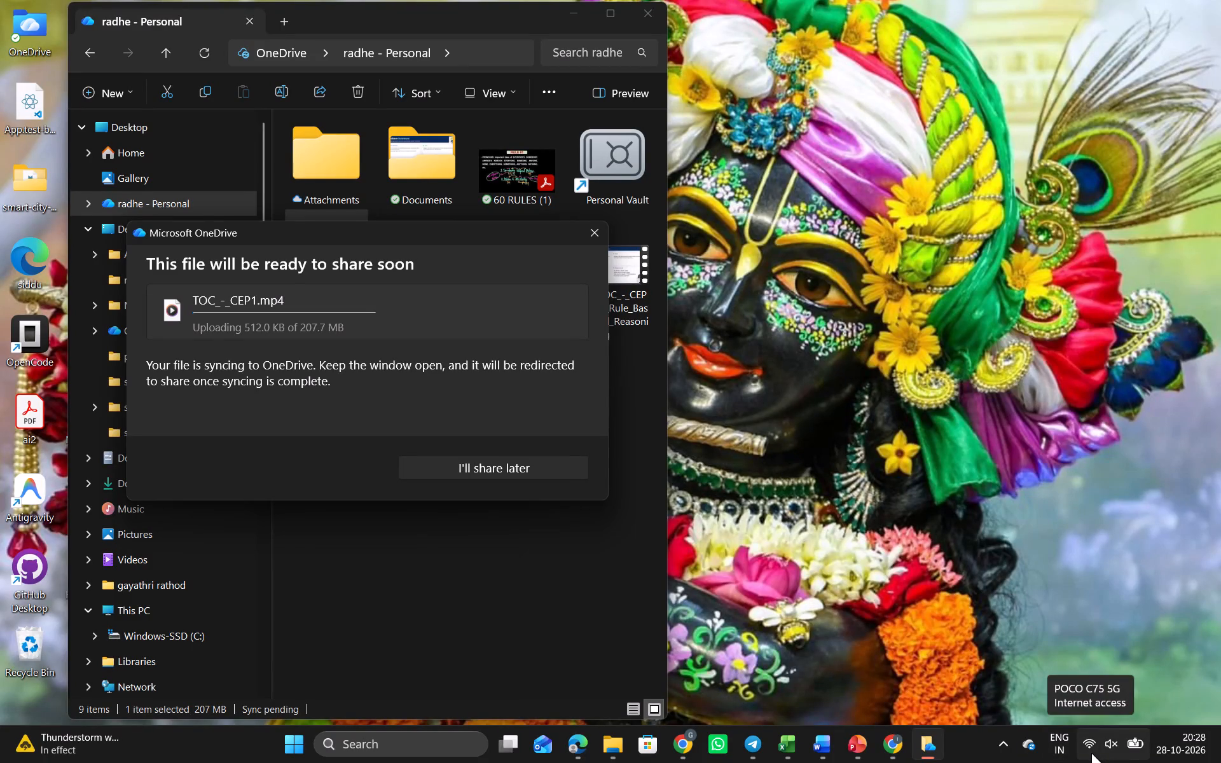
Check the network connection and the OneDrive upload progress of TOC_-_CEP1.mp4.
click(1091, 753)
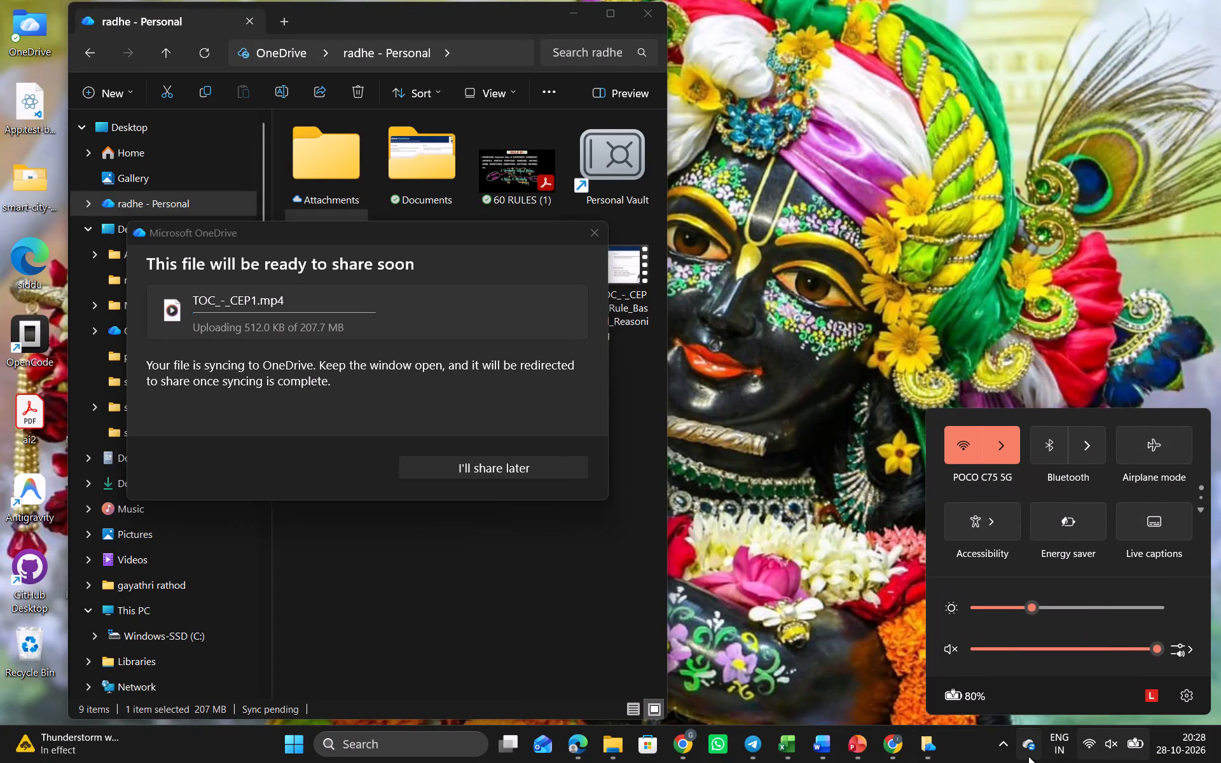
click(1028, 756)
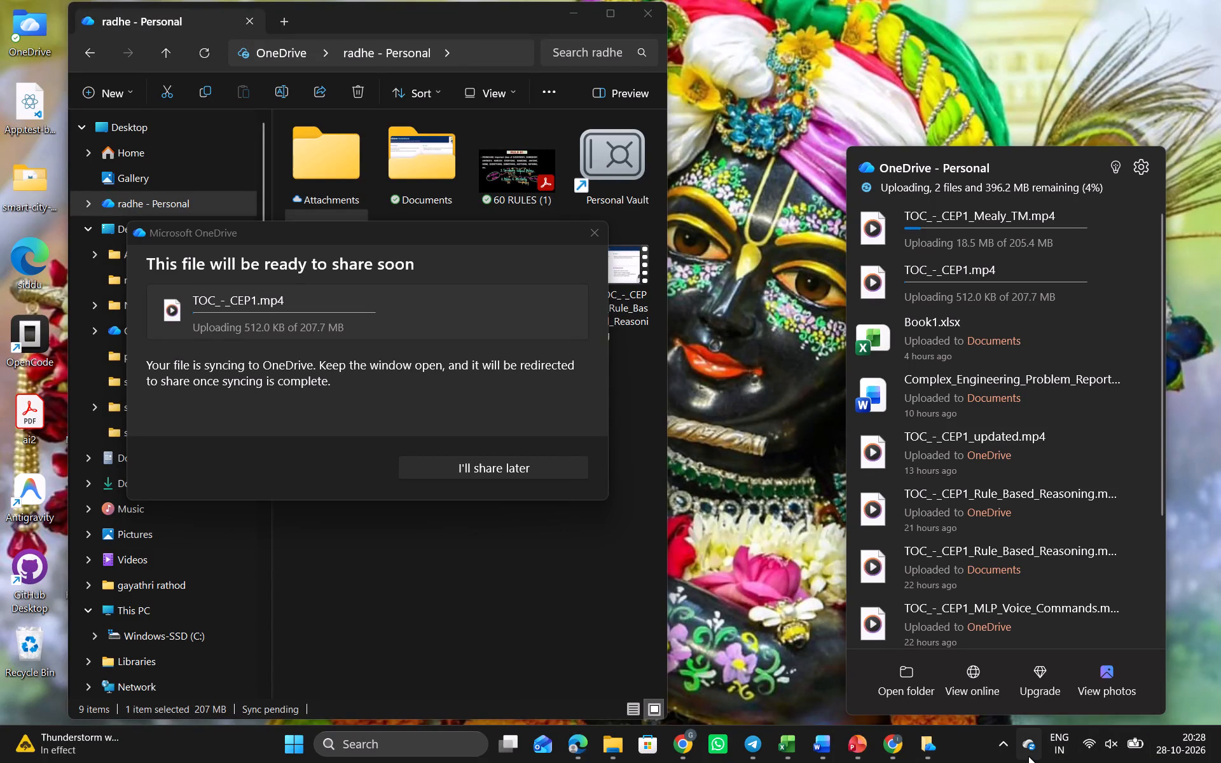
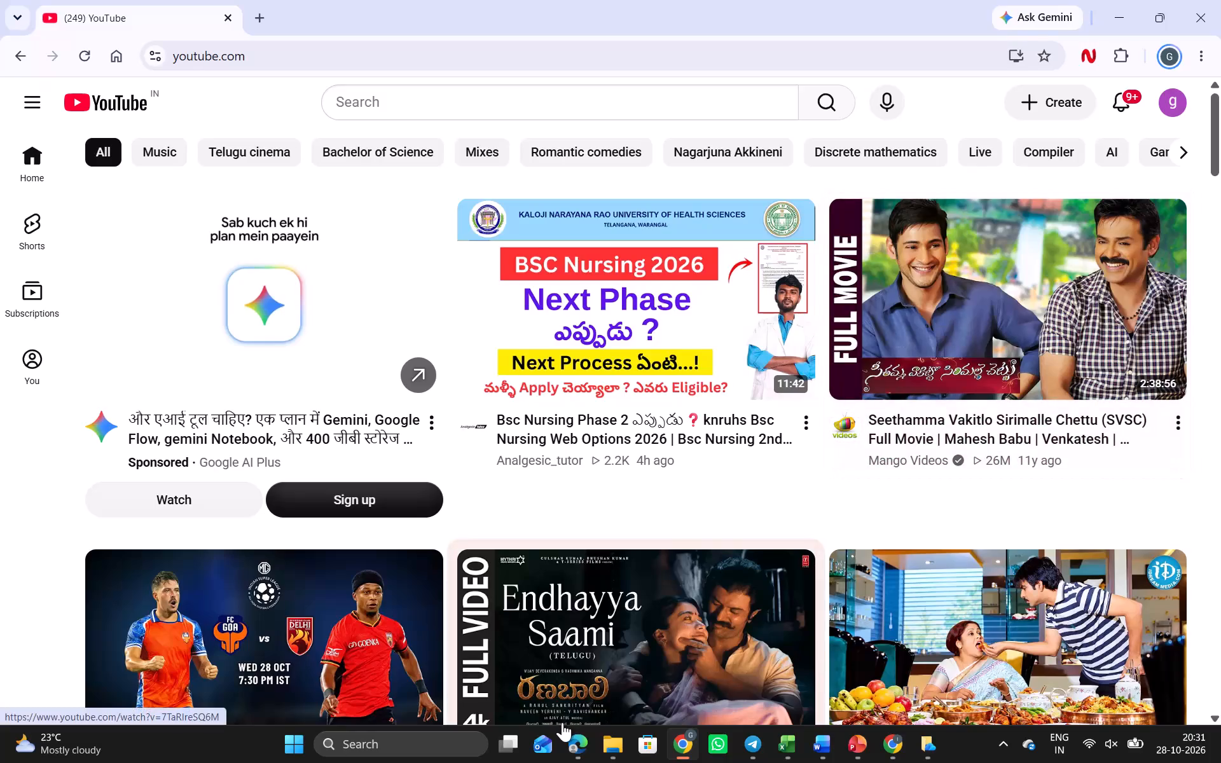
Open the Endhayya Saami full video on YouTube.
click(562, 722)
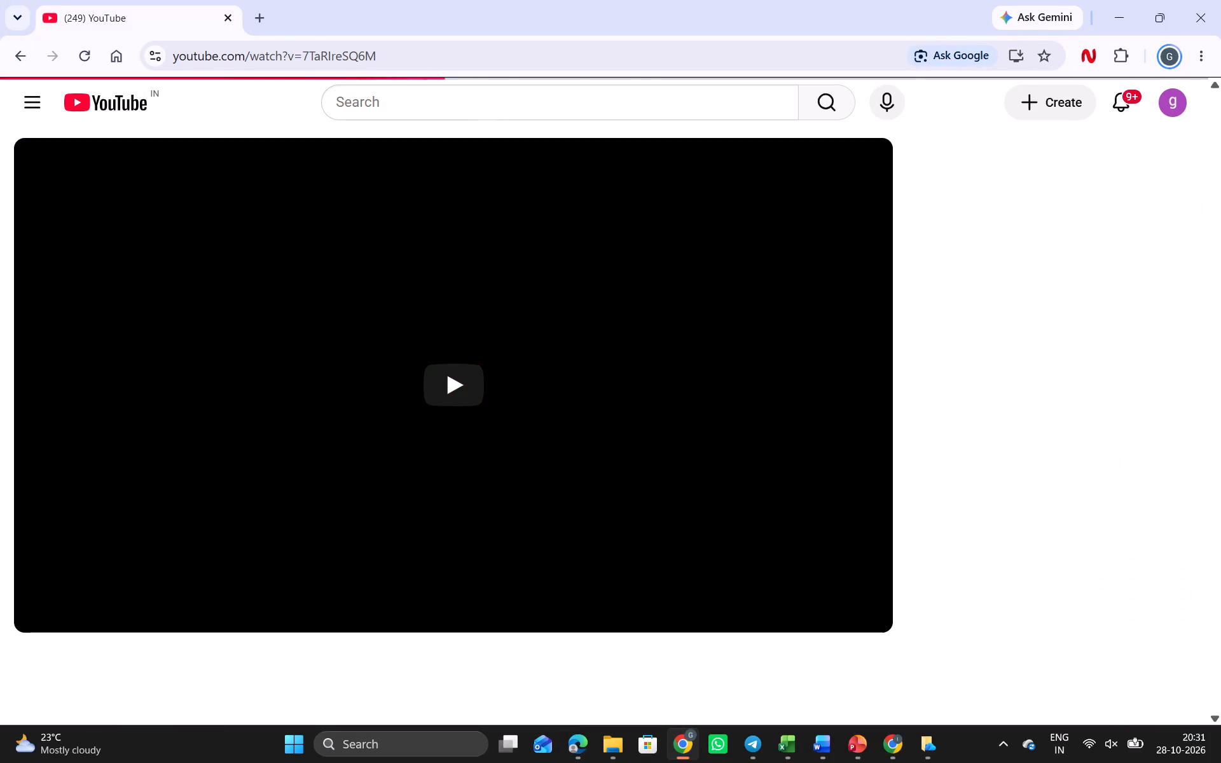
click(506, 114)
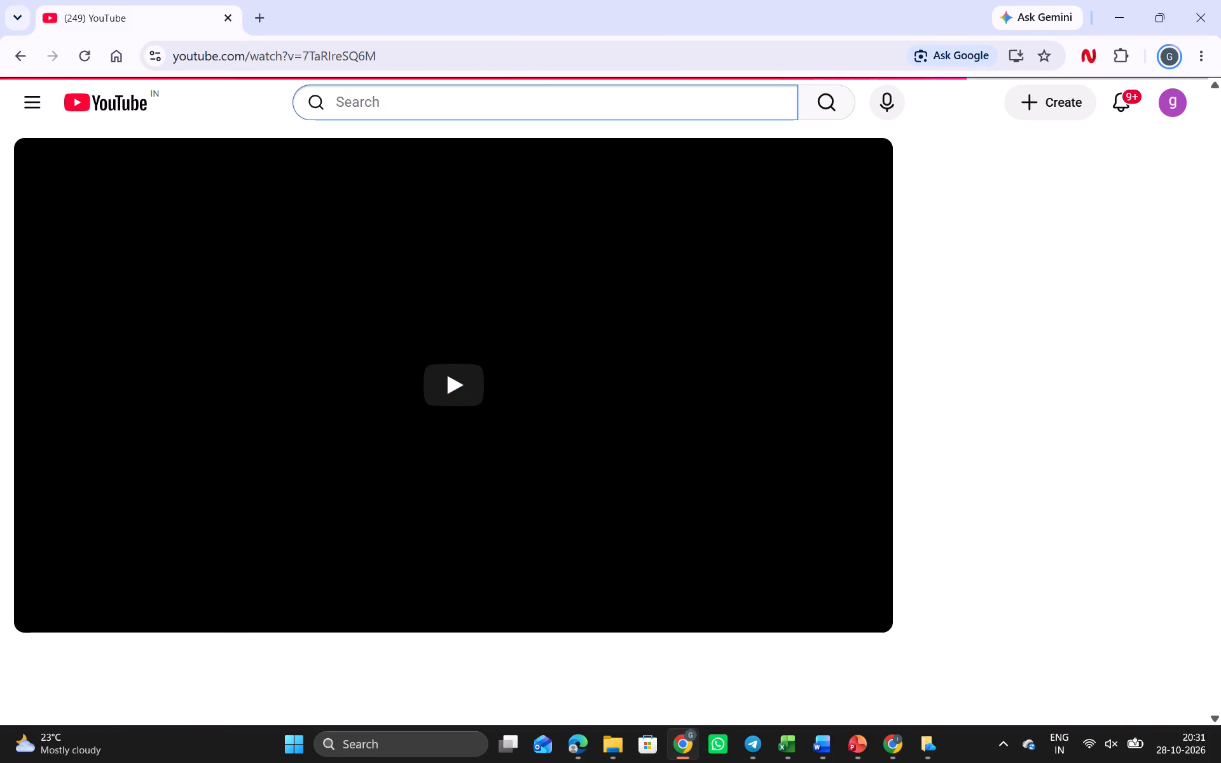
Check the OneDrive upload progress of TOC_-_CEP1_Mealy_TM.mp4 and TOC_-_CEP1.mp4.
click(1028, 750)
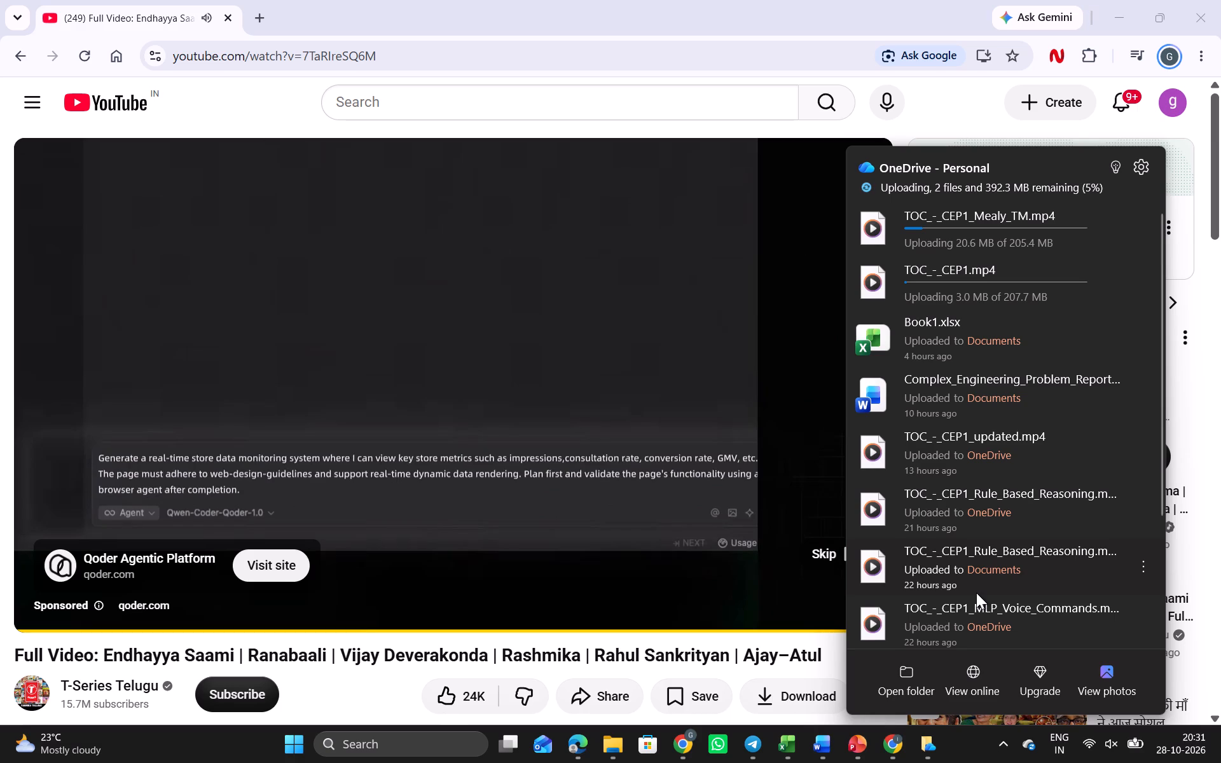
click(806, 464)
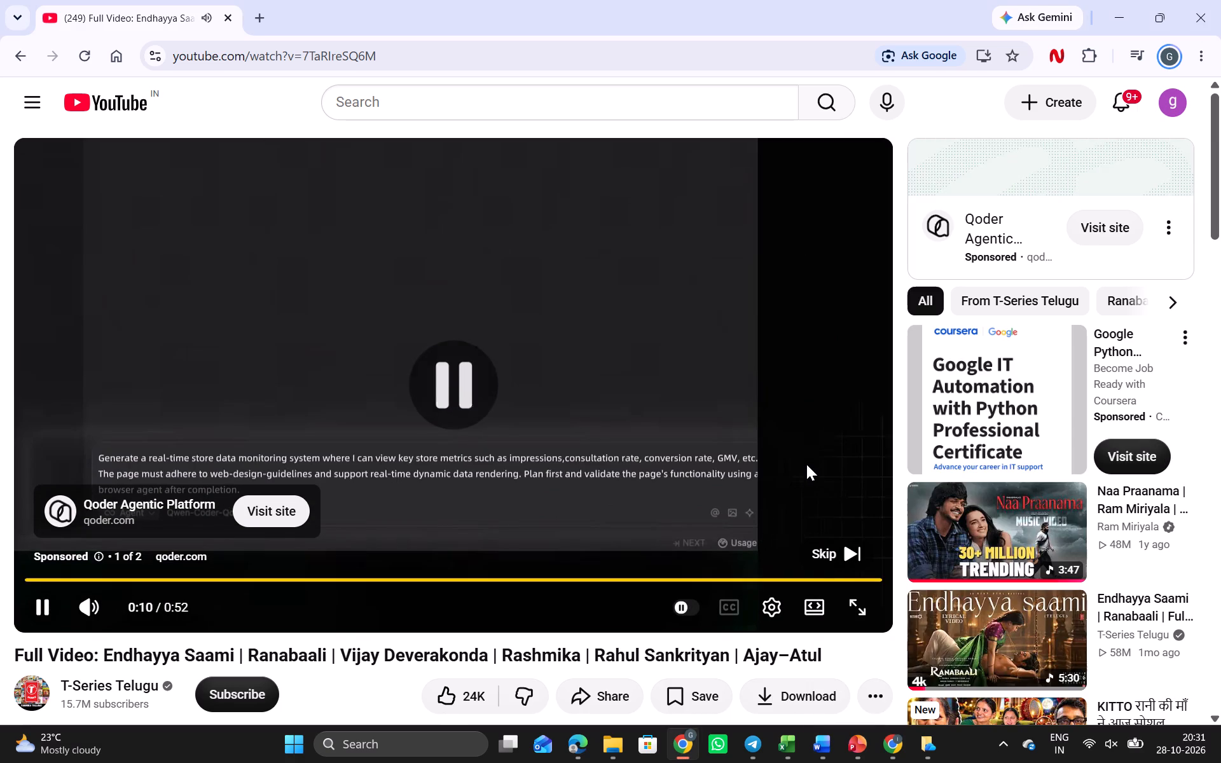
click(1030, 760)
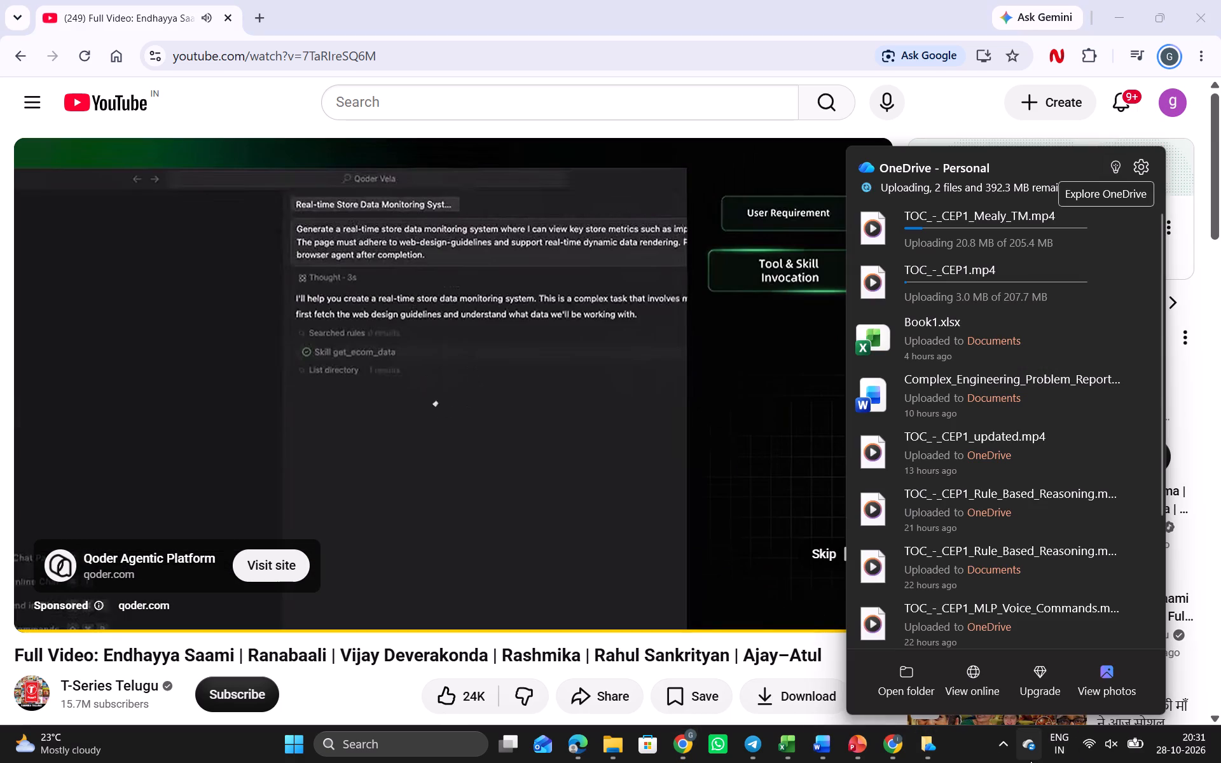
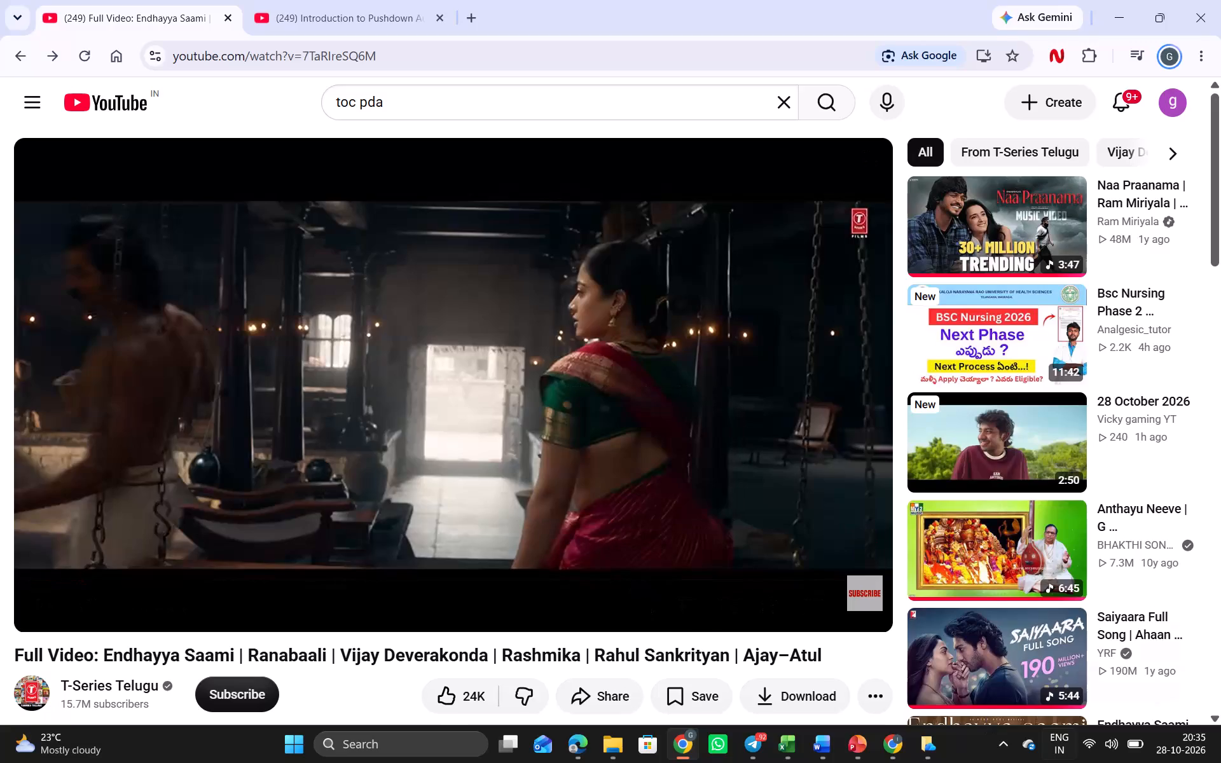
Check the OneDrive upload progress of TOC_-_CEP1_Mealy_TM.mp4 and TOC_-_CEP1.mp4, and inspect the Wi-Fi connection.
click(1033, 753)
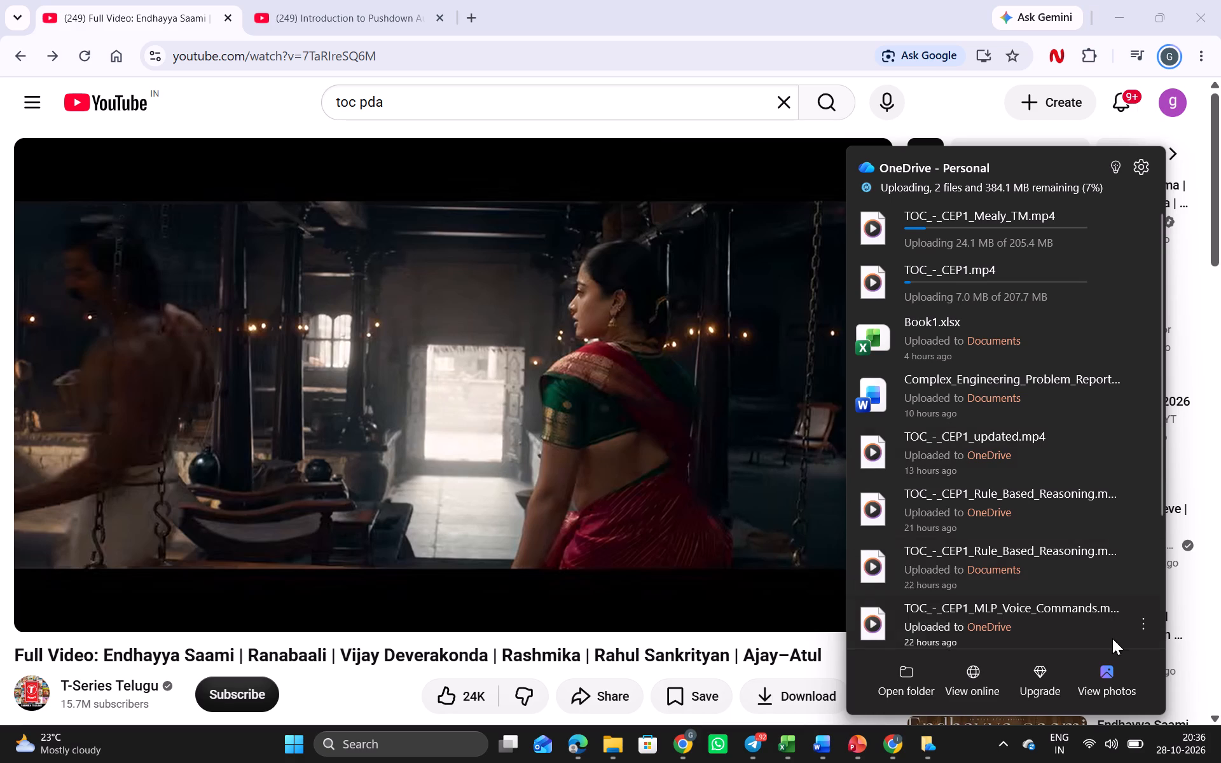
click(1098, 762)
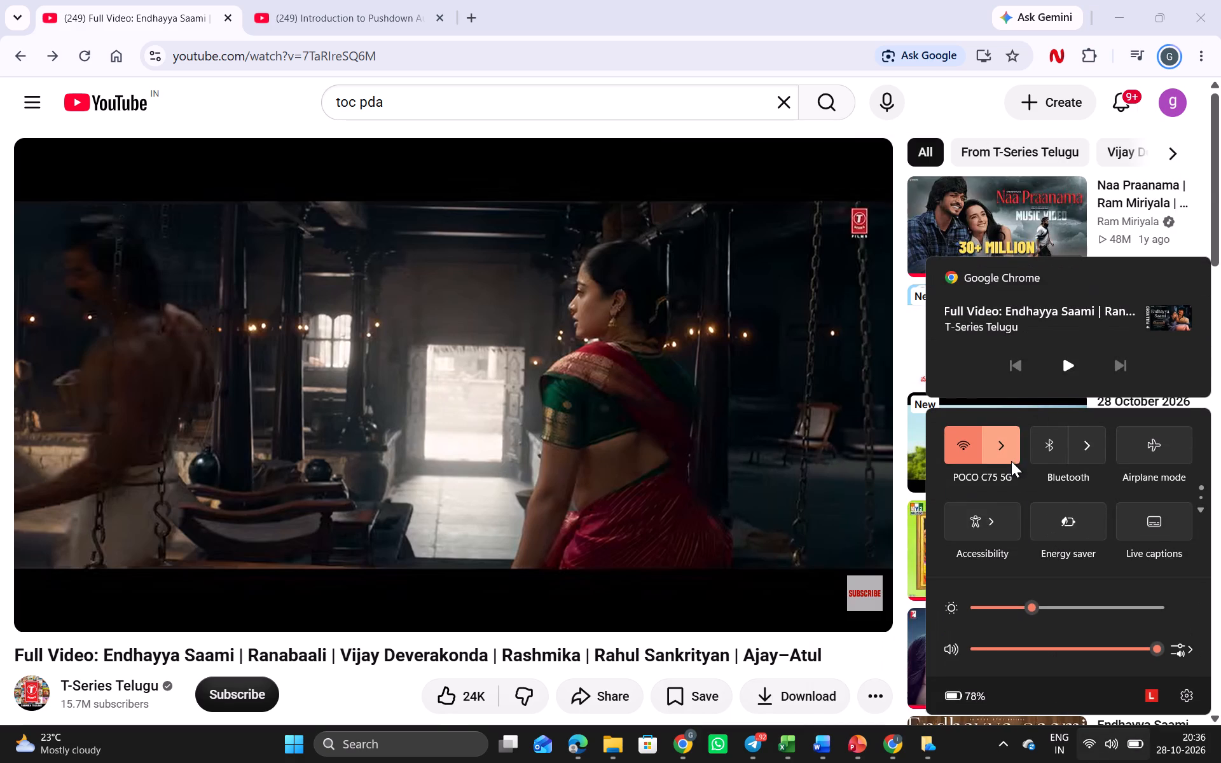
click(1011, 461)
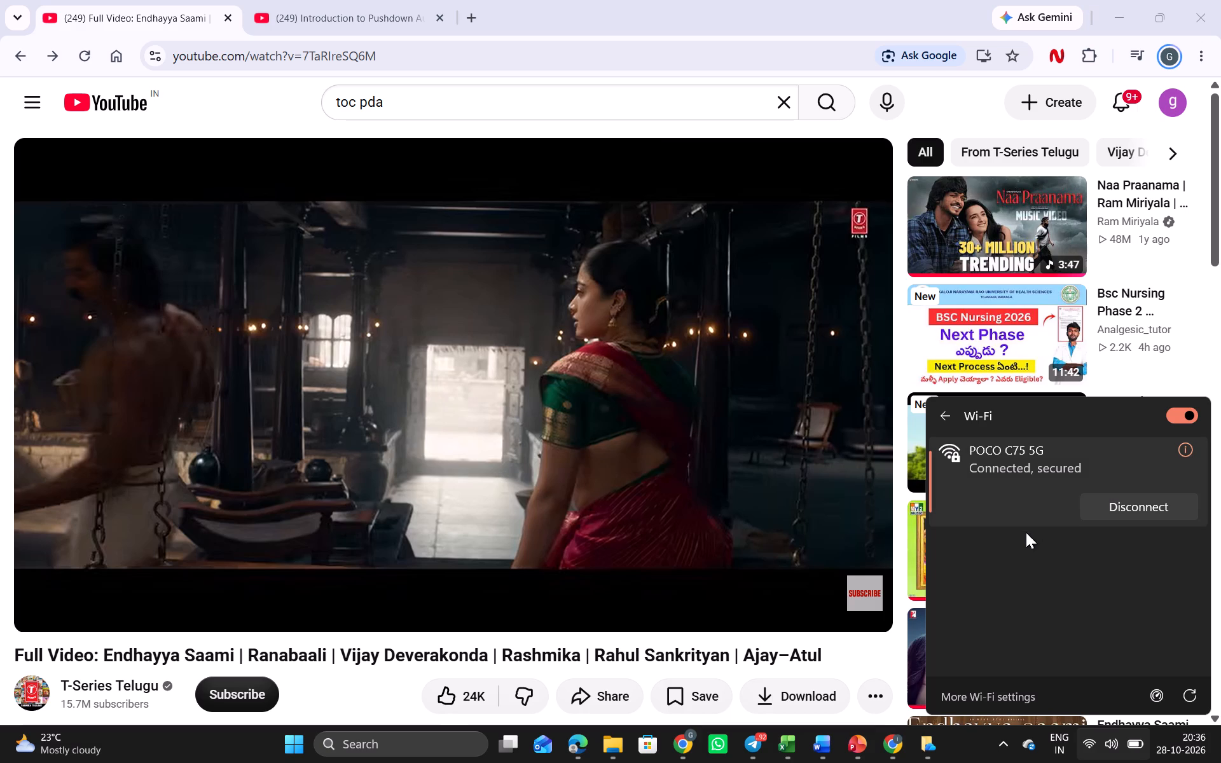
Recheck the OneDrive video uploads and open the file options for the Complex_Engineering_Problem_Report document.
click(1031, 752)
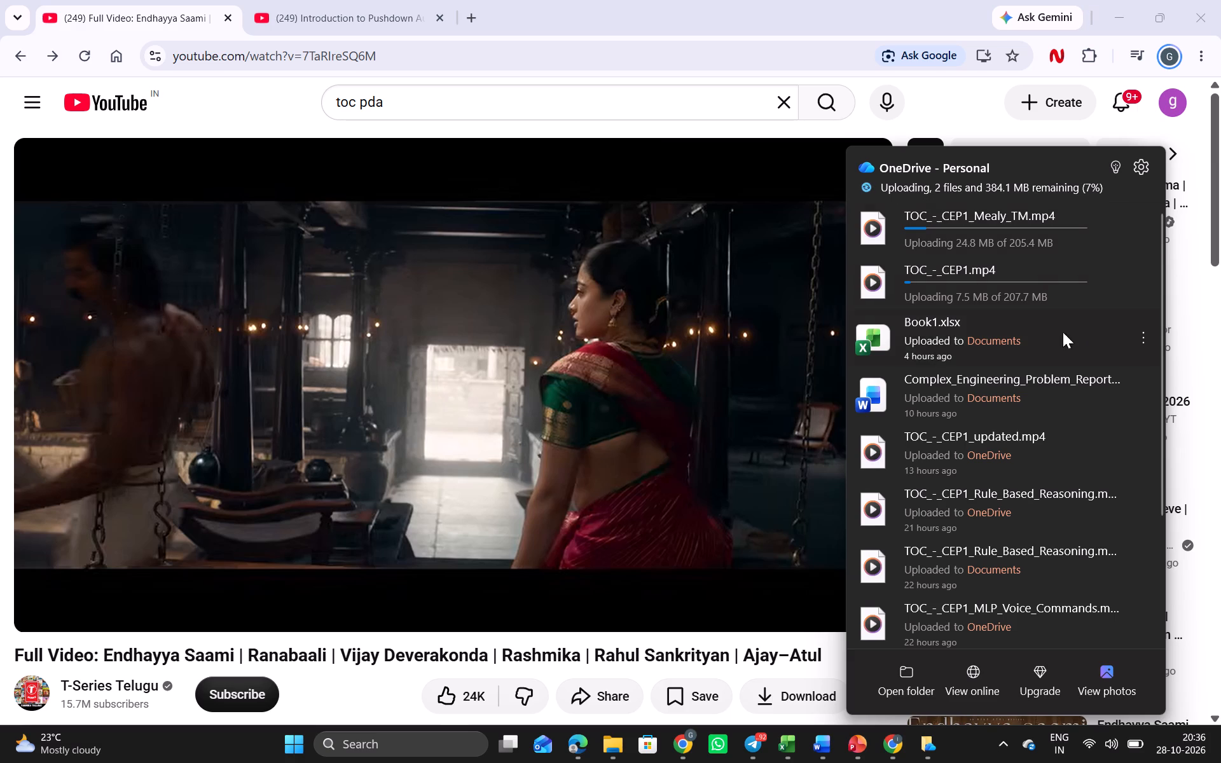
click(1140, 387)
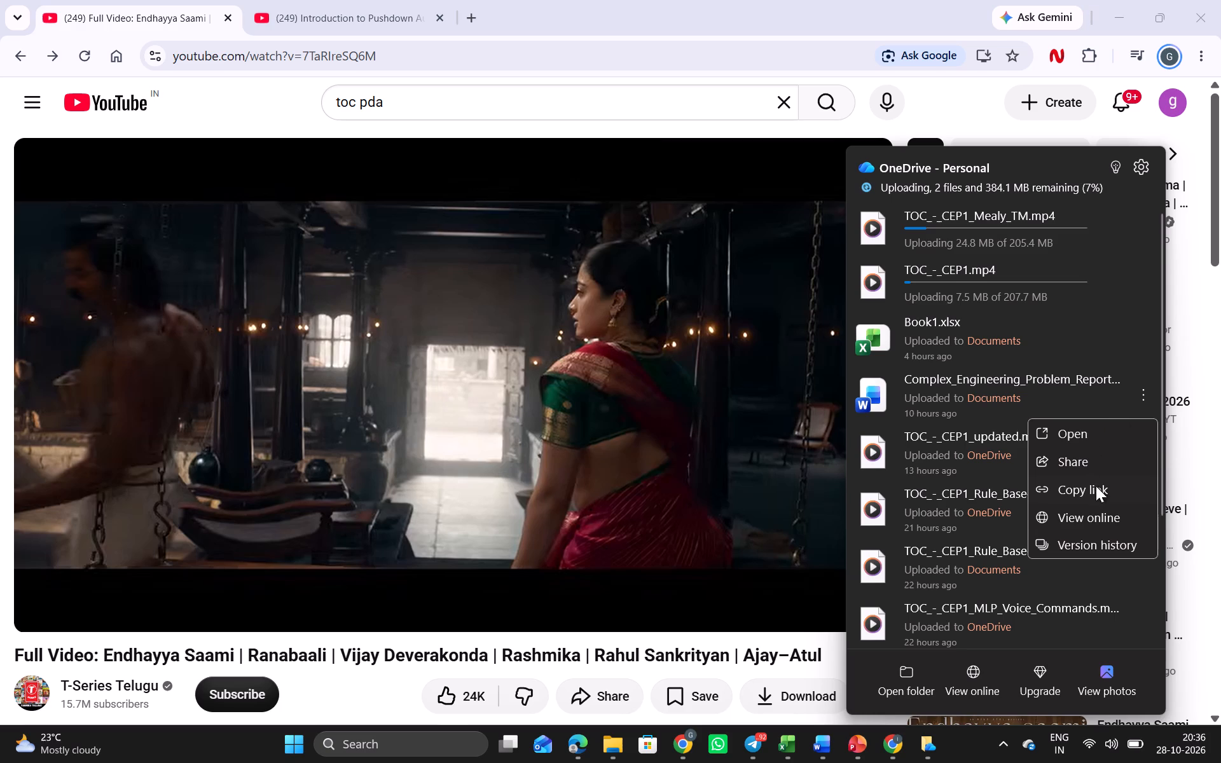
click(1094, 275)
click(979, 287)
Open the Samvidha student management portal at samvidha.iare.ac.in/index in a new browser tab.
click(477, 22)
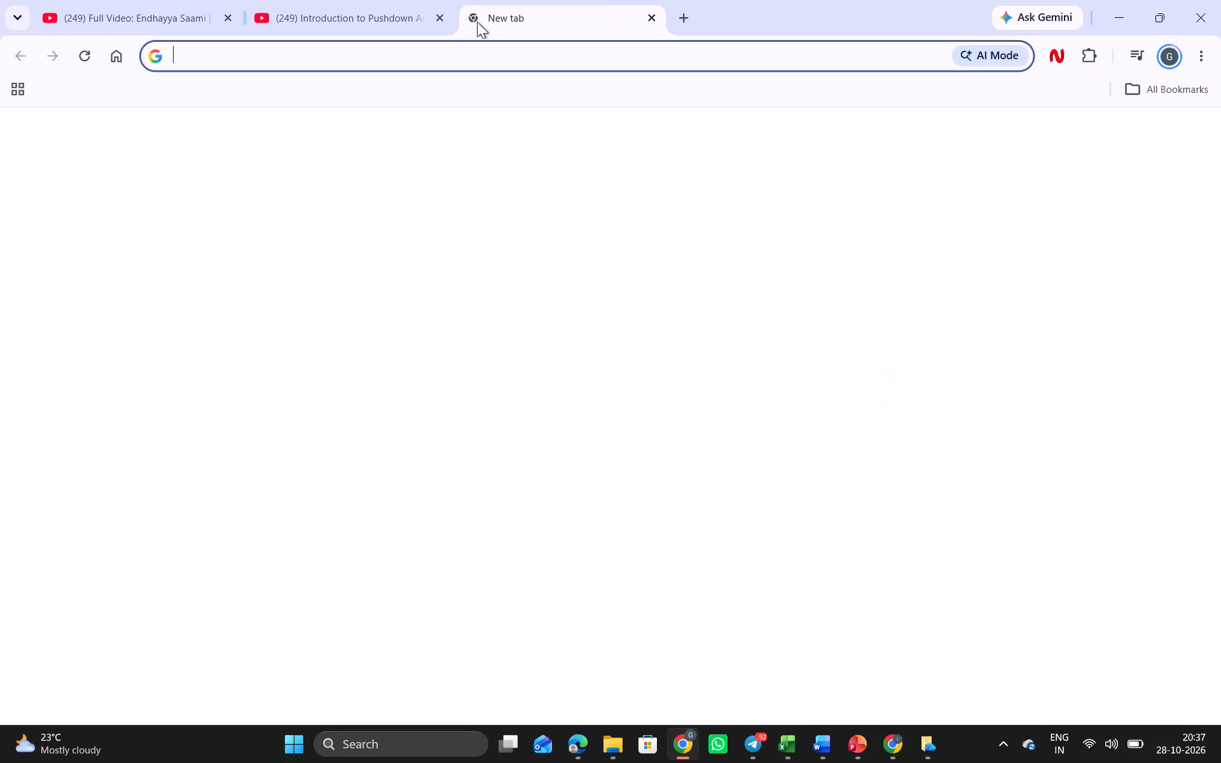
key(s)
key(Return)
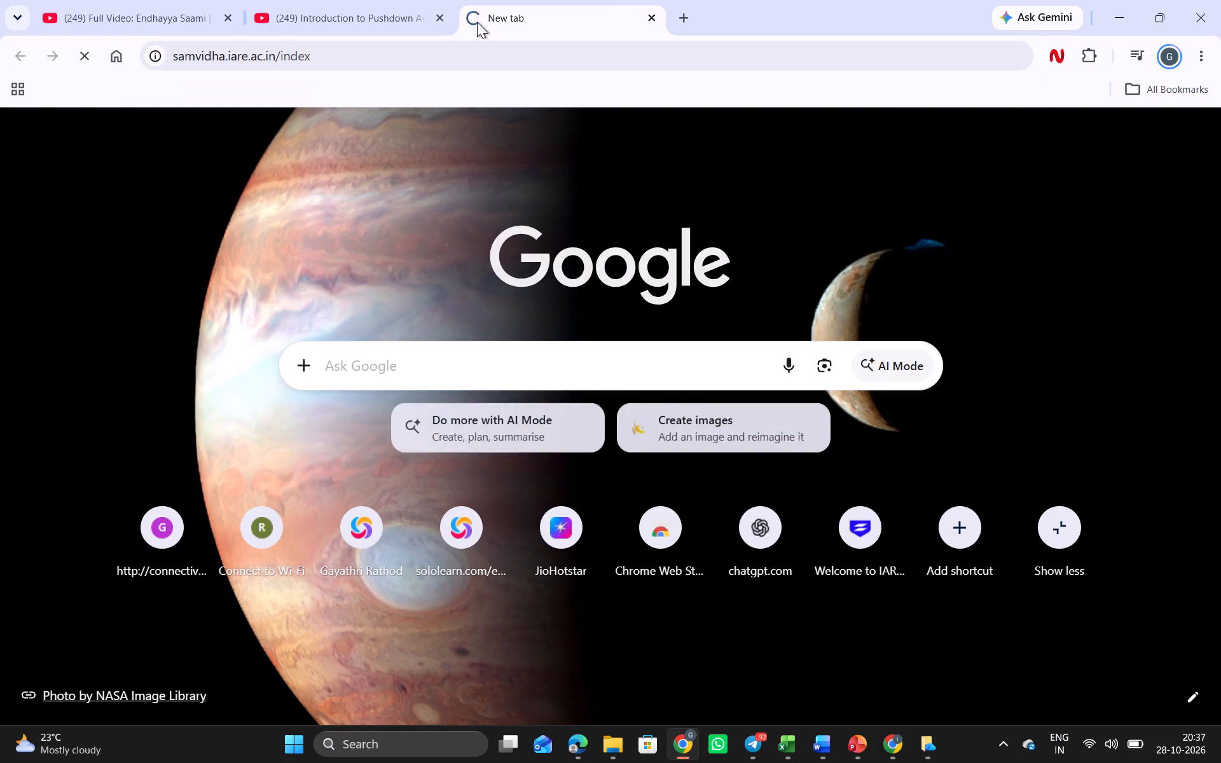
Check the OneDrive upload progress again and look through the sync settings and the sharing options of the recently uploaded files.
click(1106, 752)
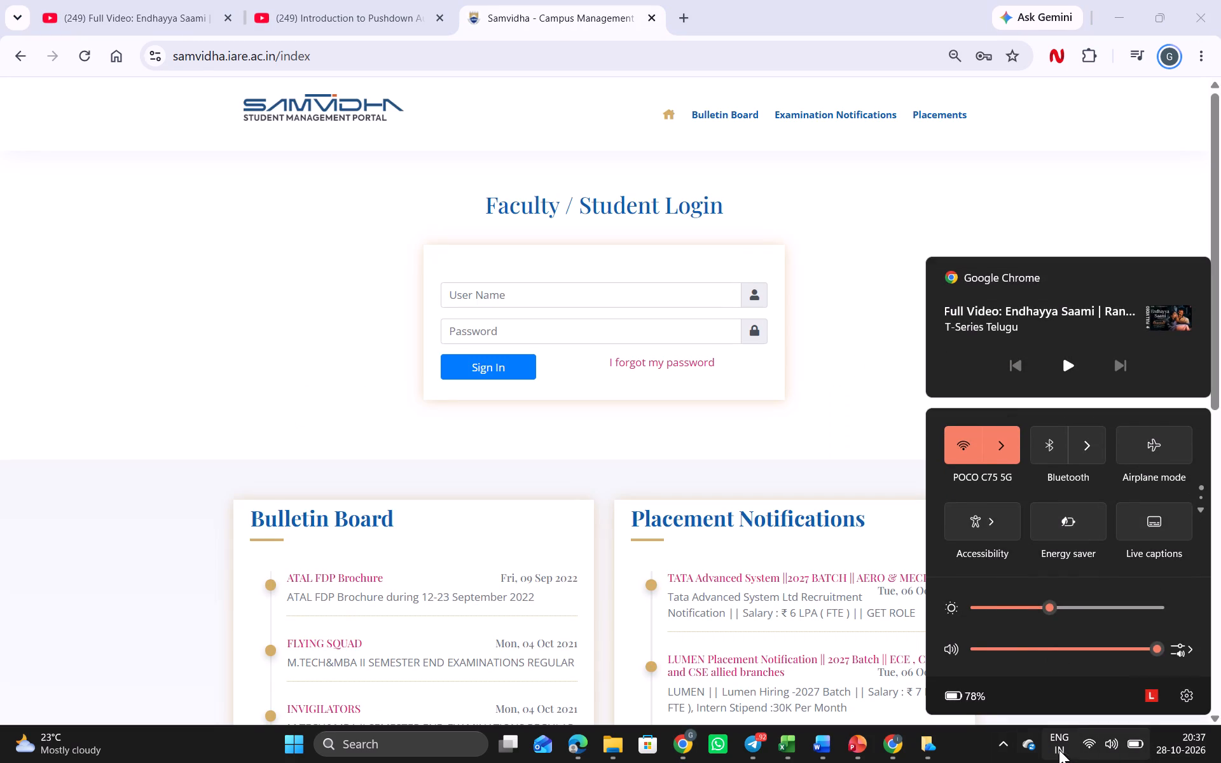
click(1034, 753)
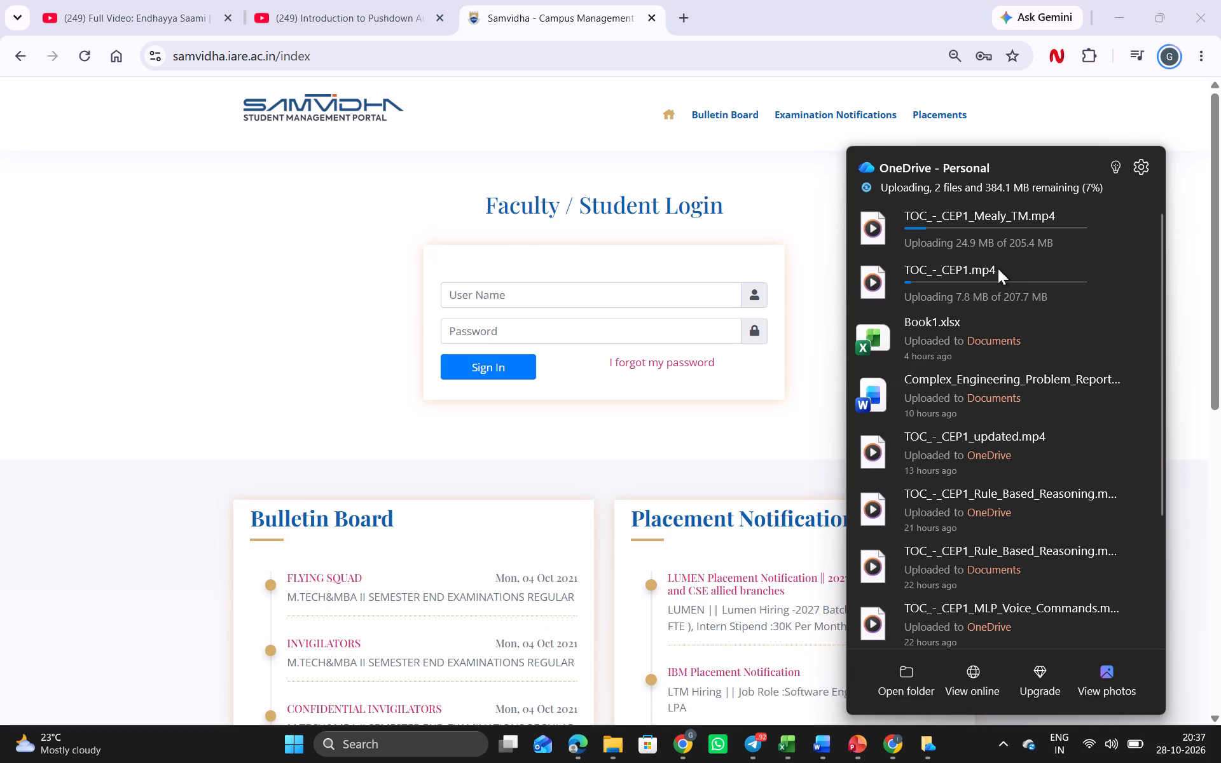
click(1140, 168)
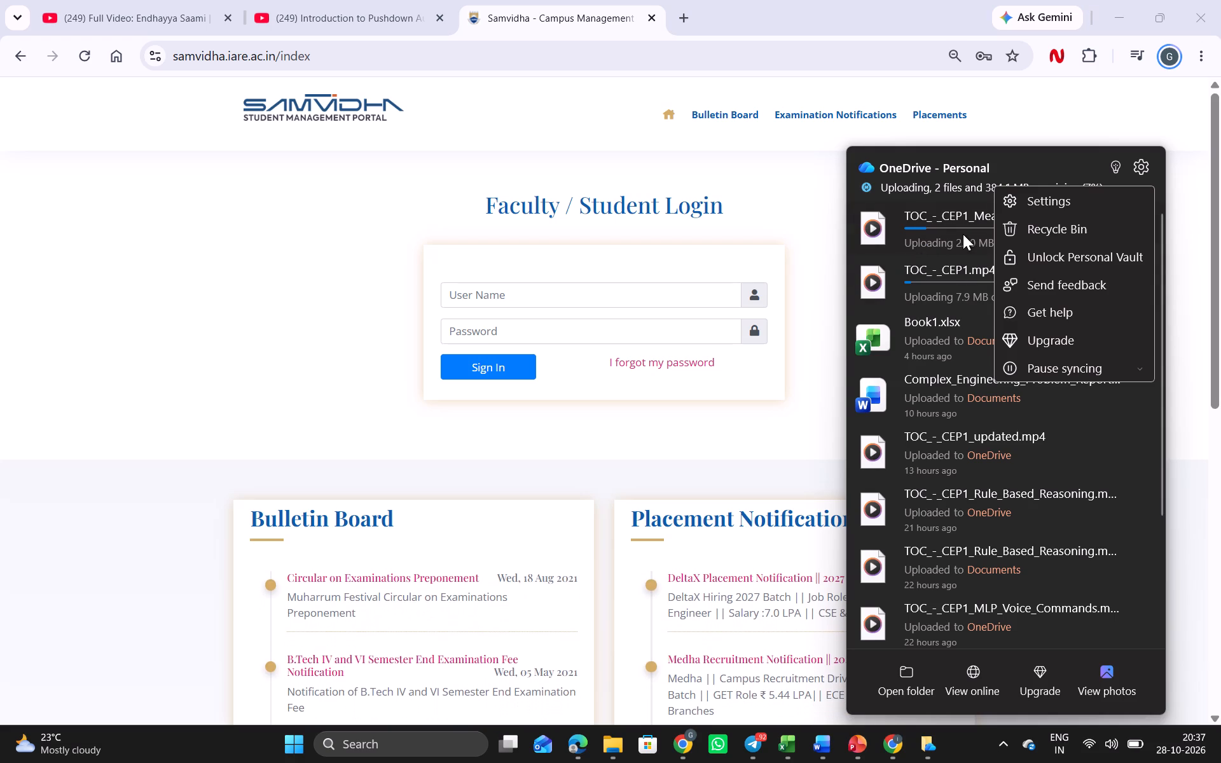
click(935, 233)
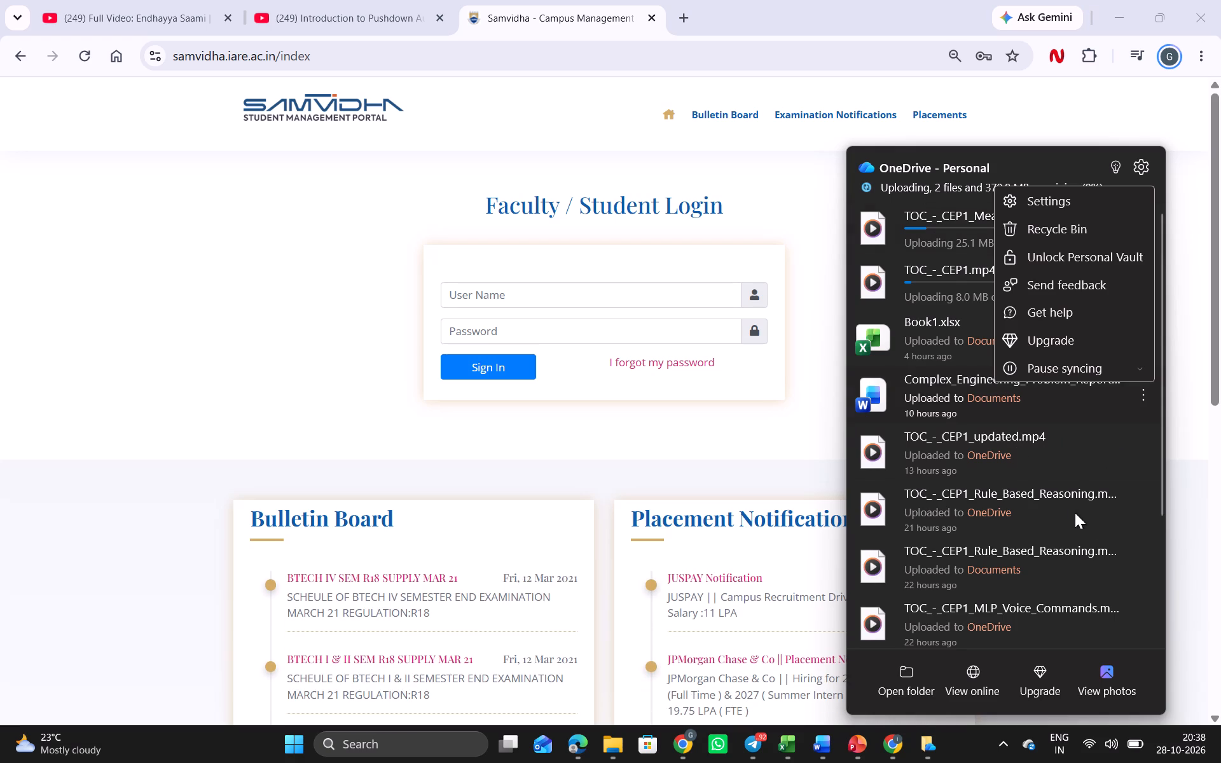
scroll(984, 574, down, 1)
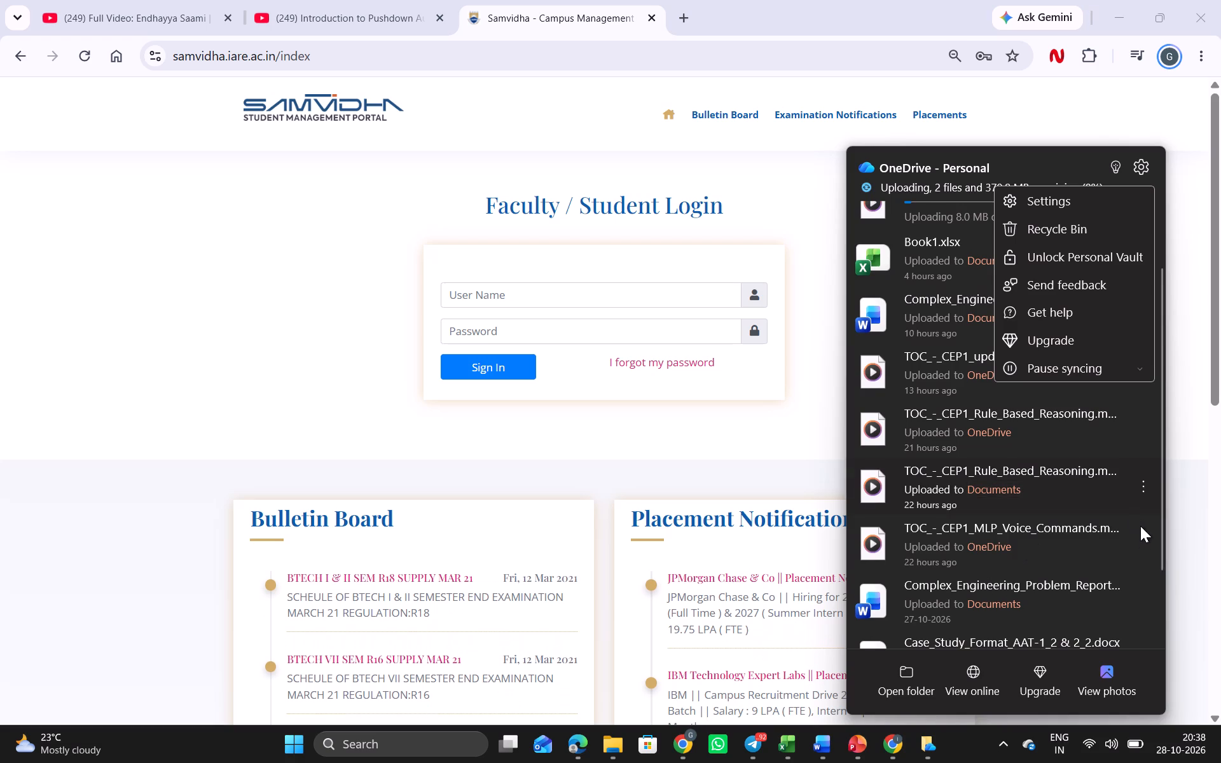
click(1145, 493)
click(1145, 493)
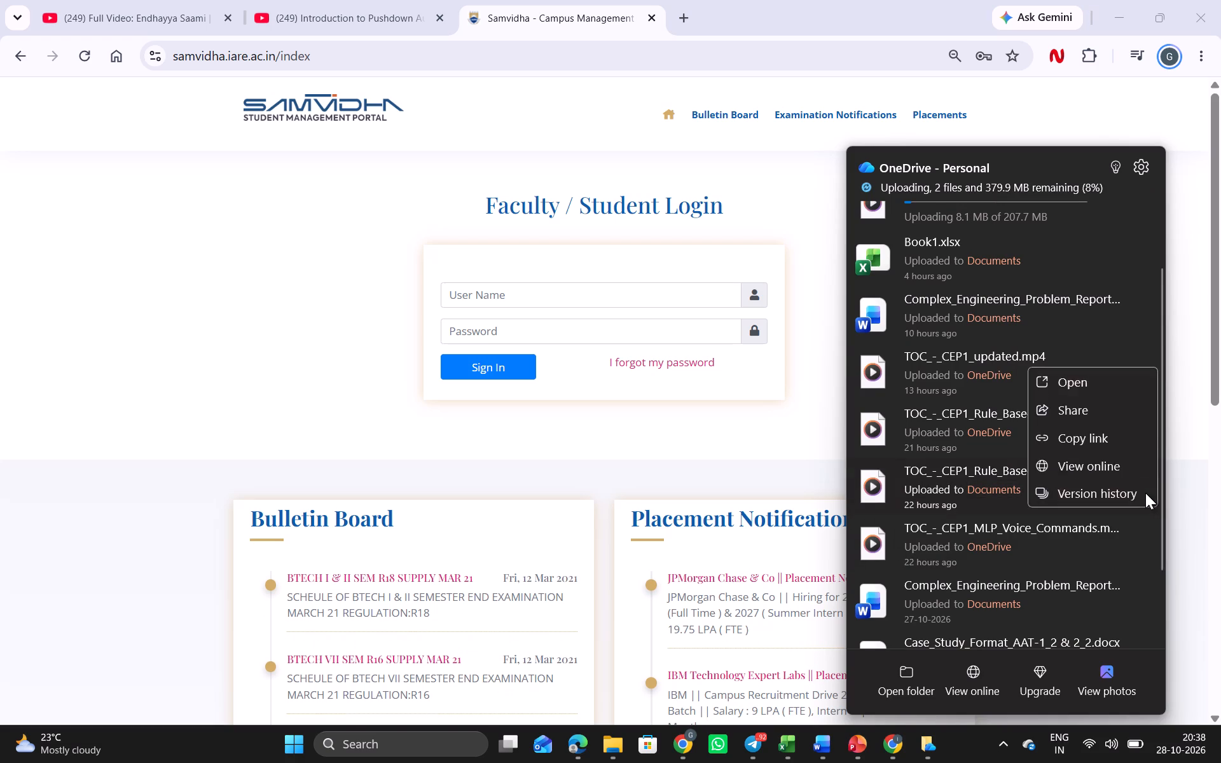
scroll(937, 438, up, 4)
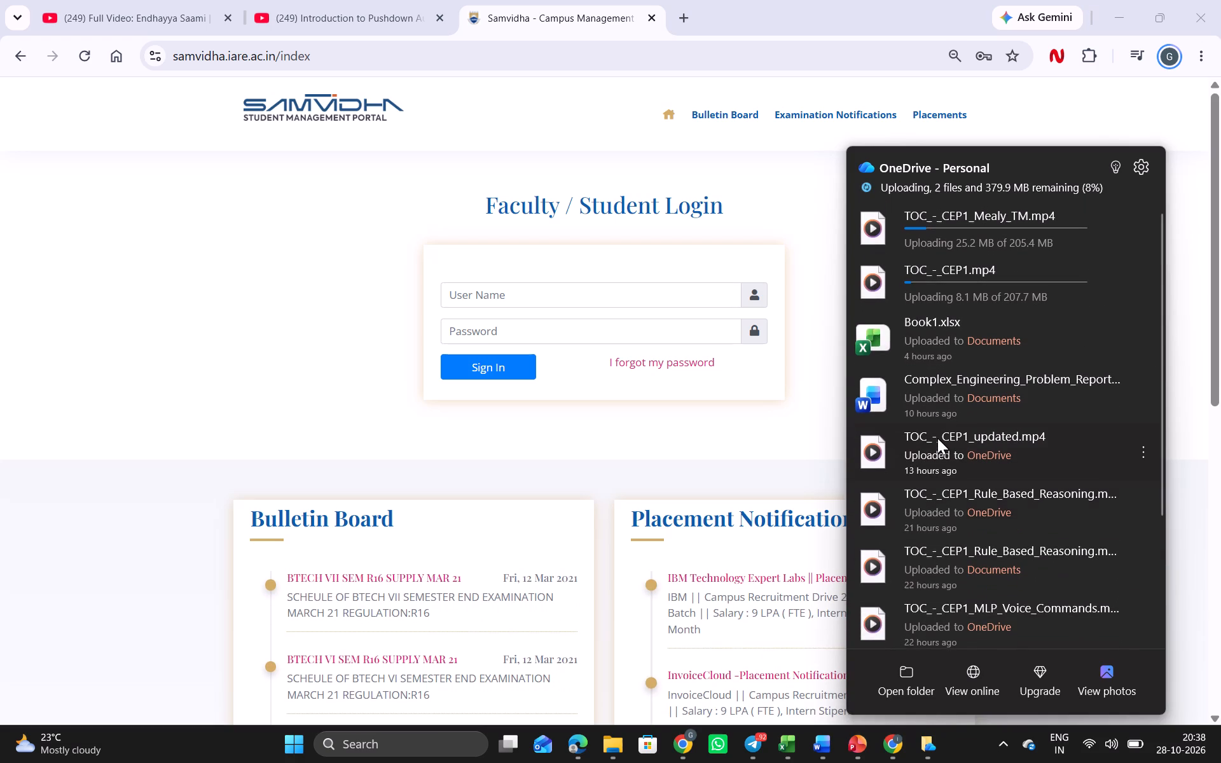